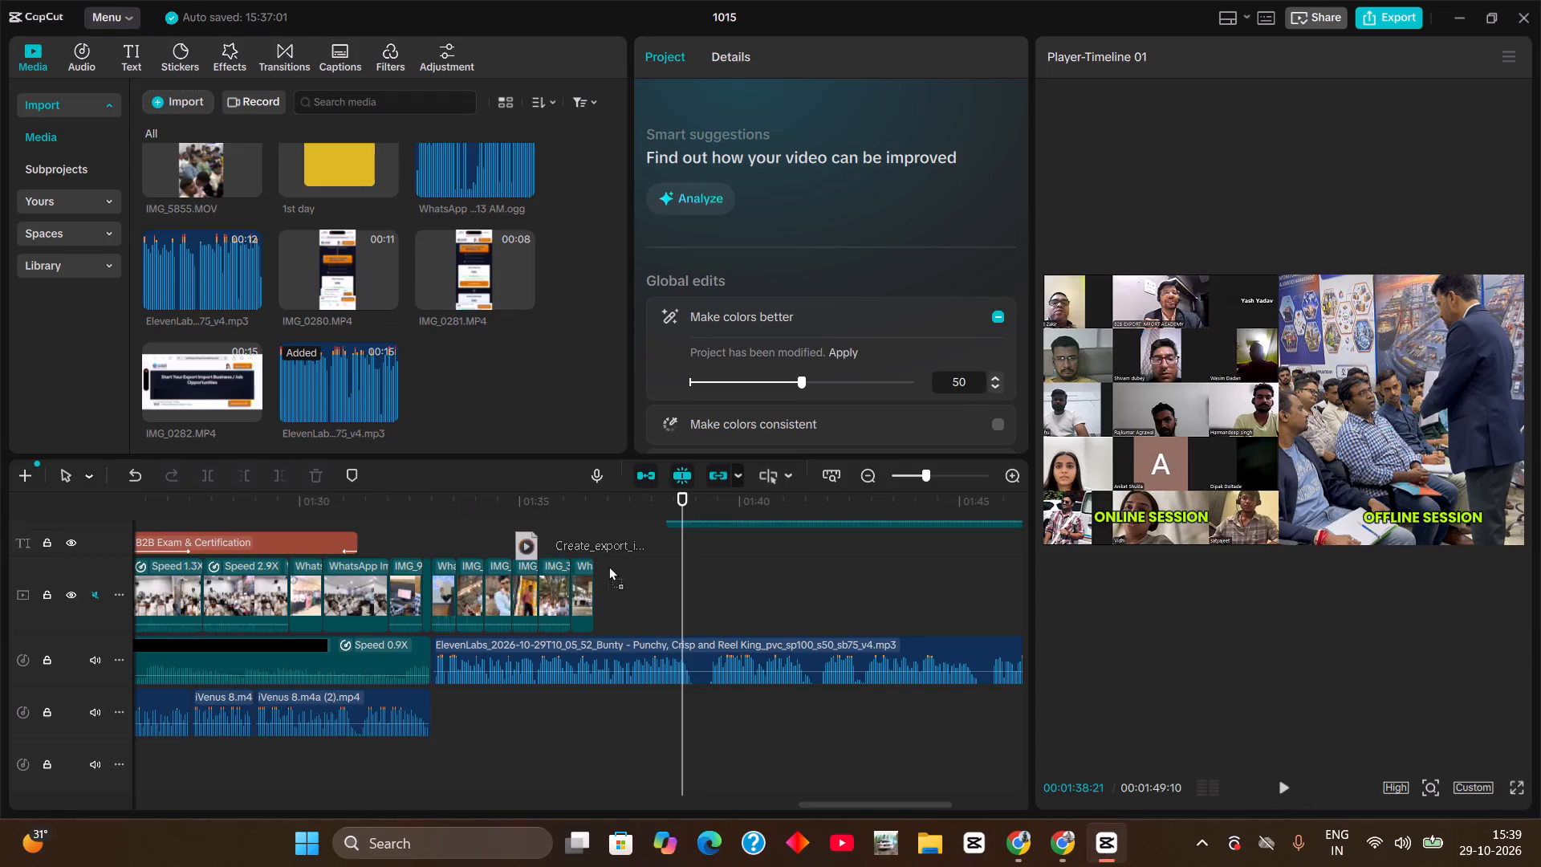
{"action": "left_click_drag", "start_coordinate": [608, 566], "coordinate": [611, 568]}
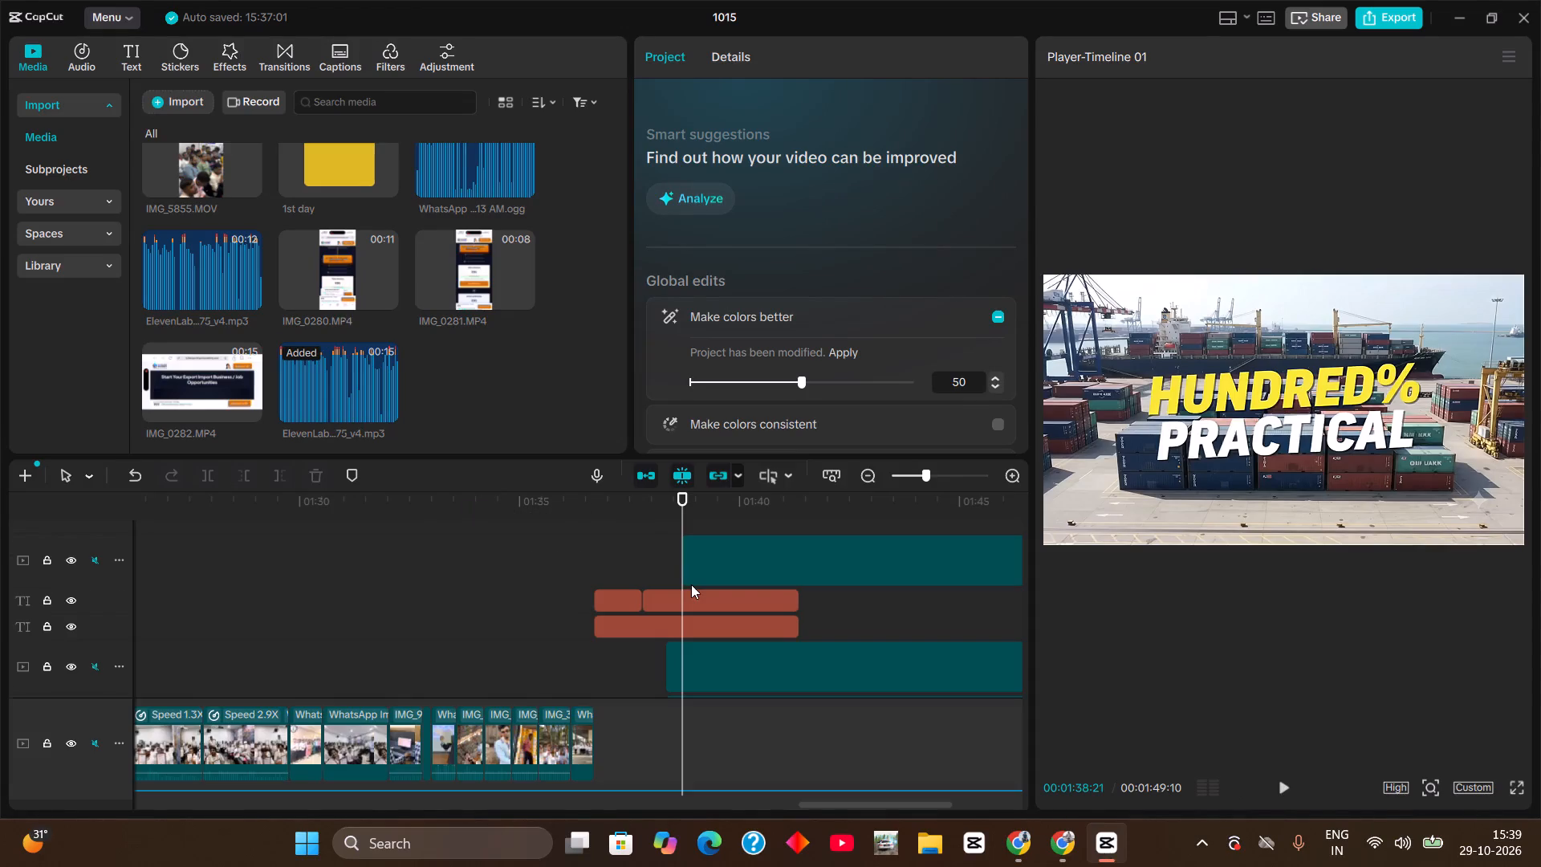
{"action": "scroll", "coordinate": [691, 584], "scroll_direction": "up", "scroll_amount": 1}
{"action": "scroll", "coordinate": [691, 588], "scroll_direction": "down", "scroll_amount": 2}
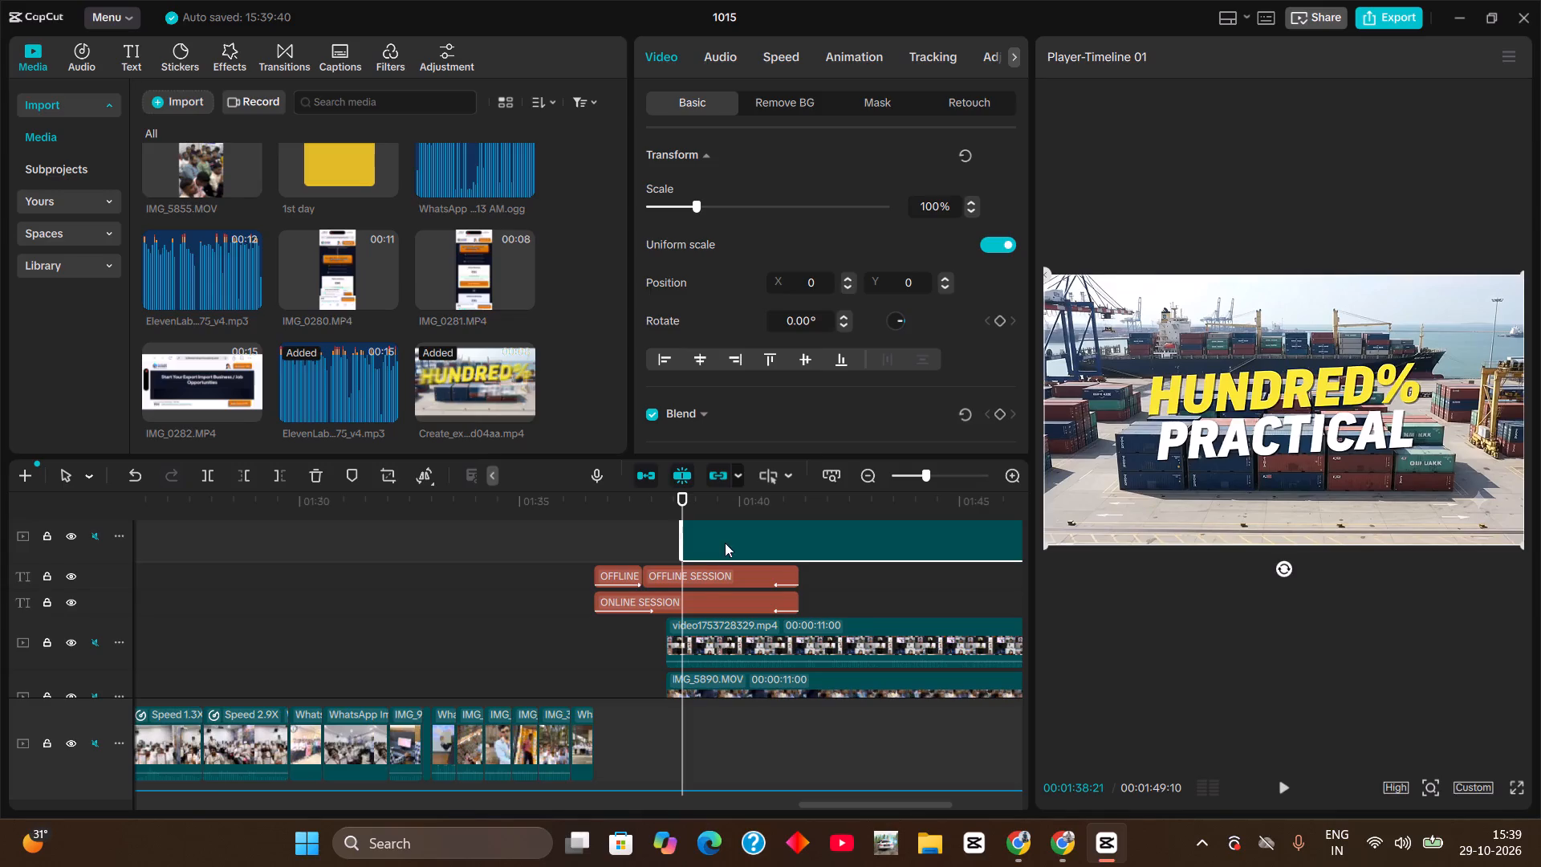
{"action": "left_click_drag", "start_coordinate": [719, 539], "coordinate": [669, 735]}
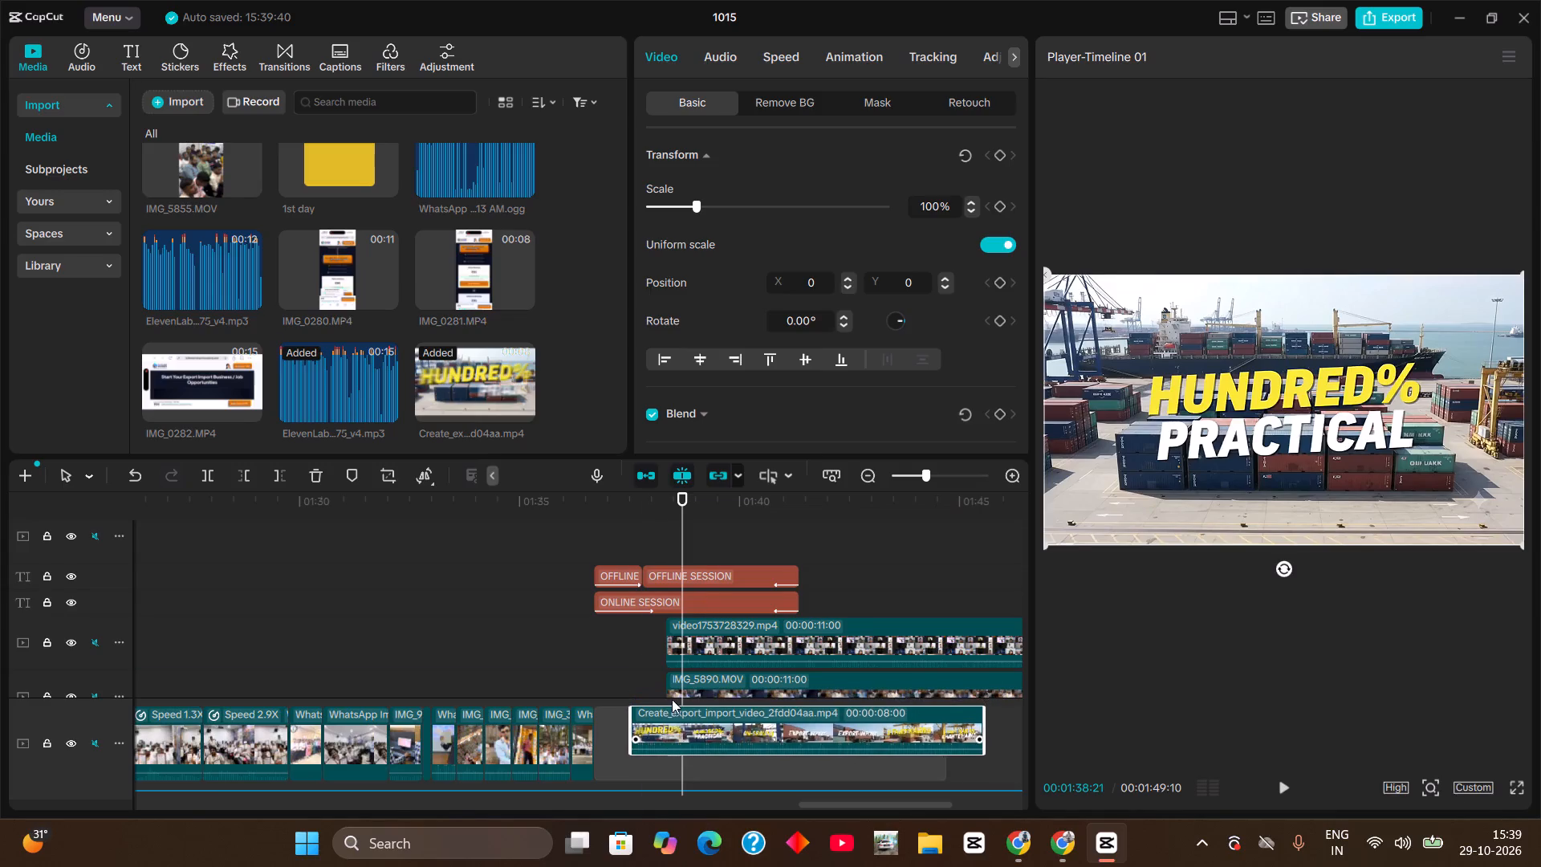
Cut the ONLINE SESSION and OFFLINE SESSION titles and the overlay clips video1753728329.mp4 and IMG_5890.MOV from the timeline.
{"action": "left_click_drag", "start_coordinate": [540, 568], "coordinate": [815, 686]}
{"action": "key", "text": "ctrl+x"}
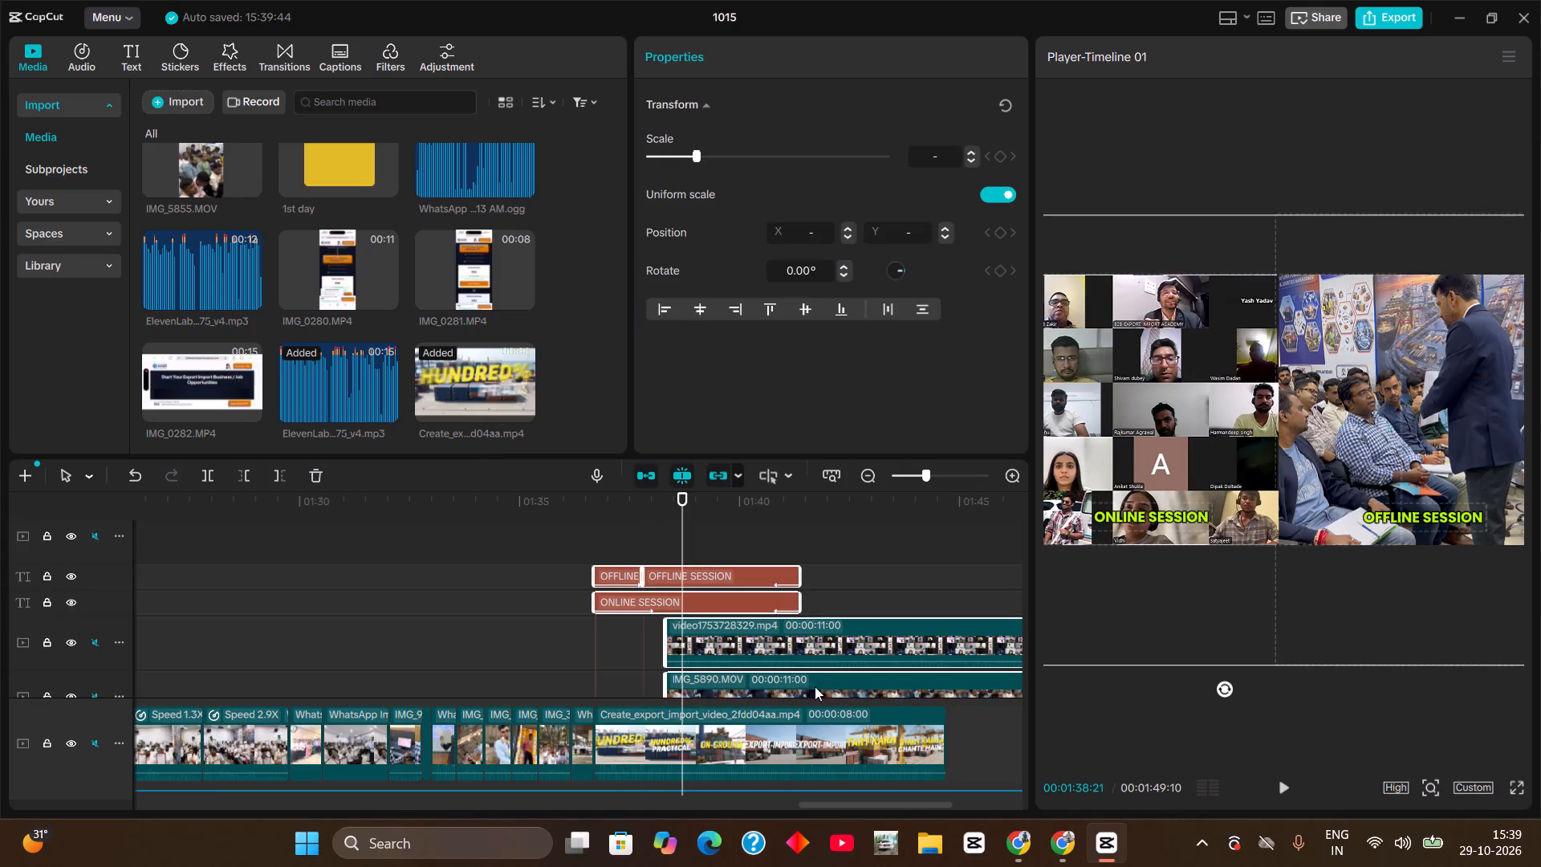
Check the new clip against the voiceover, split it at 00:01:40:18 in the "EXPORT-IMPORT" shot, and delete the part before the split.
{"action": "left_click", "coordinate": [440, 511]}
{"action": "left_click_drag", "start_coordinate": [434, 511], "coordinate": [417, 515]}
{"action": "key", "text": "space"}
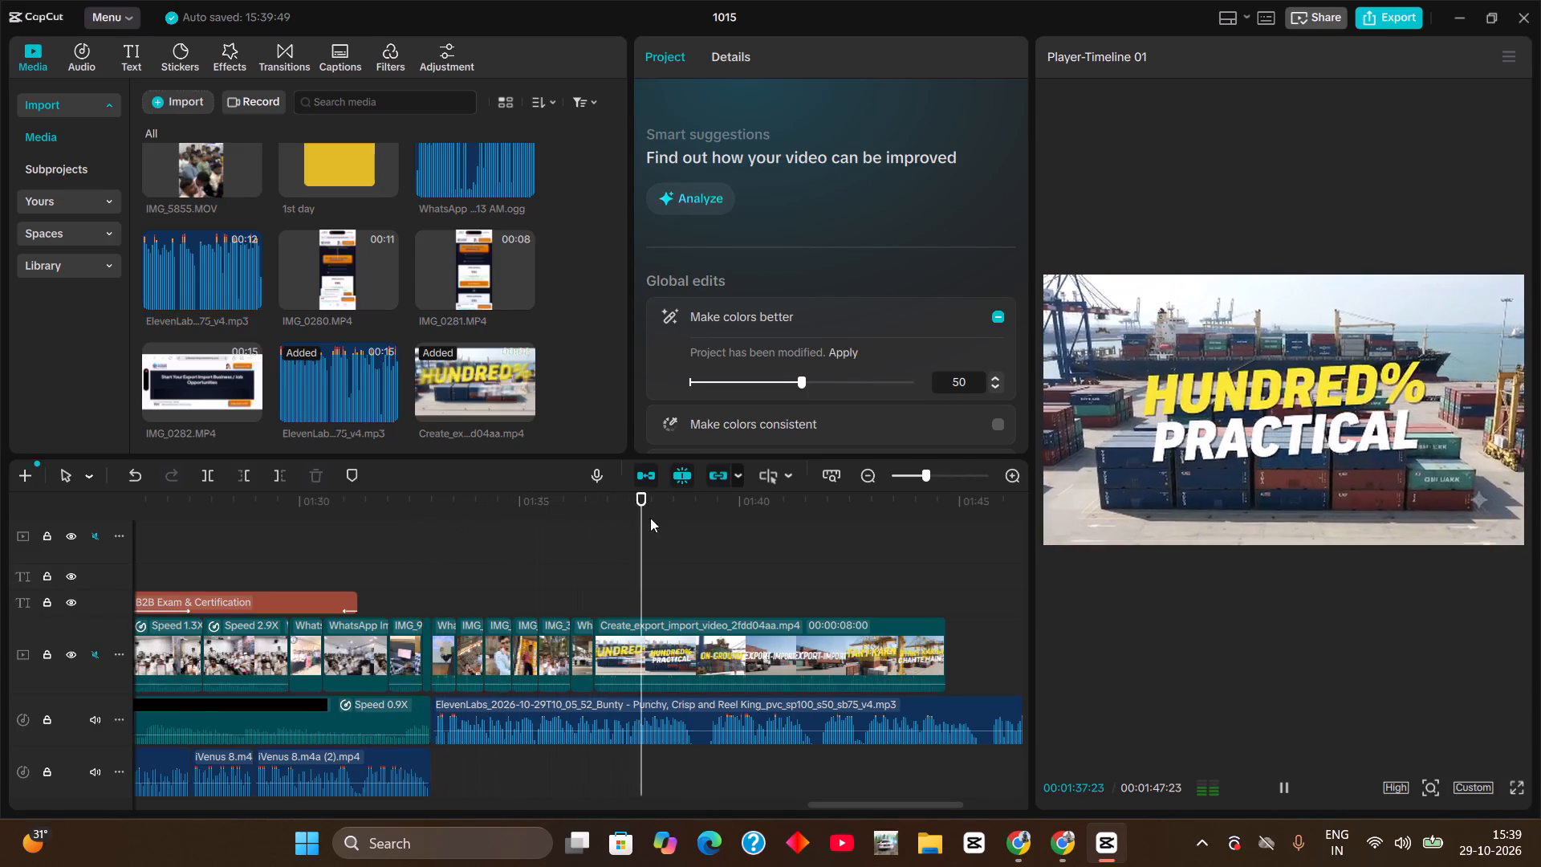
{"action": "left_click_drag", "start_coordinate": [660, 511], "coordinate": [803, 525]}
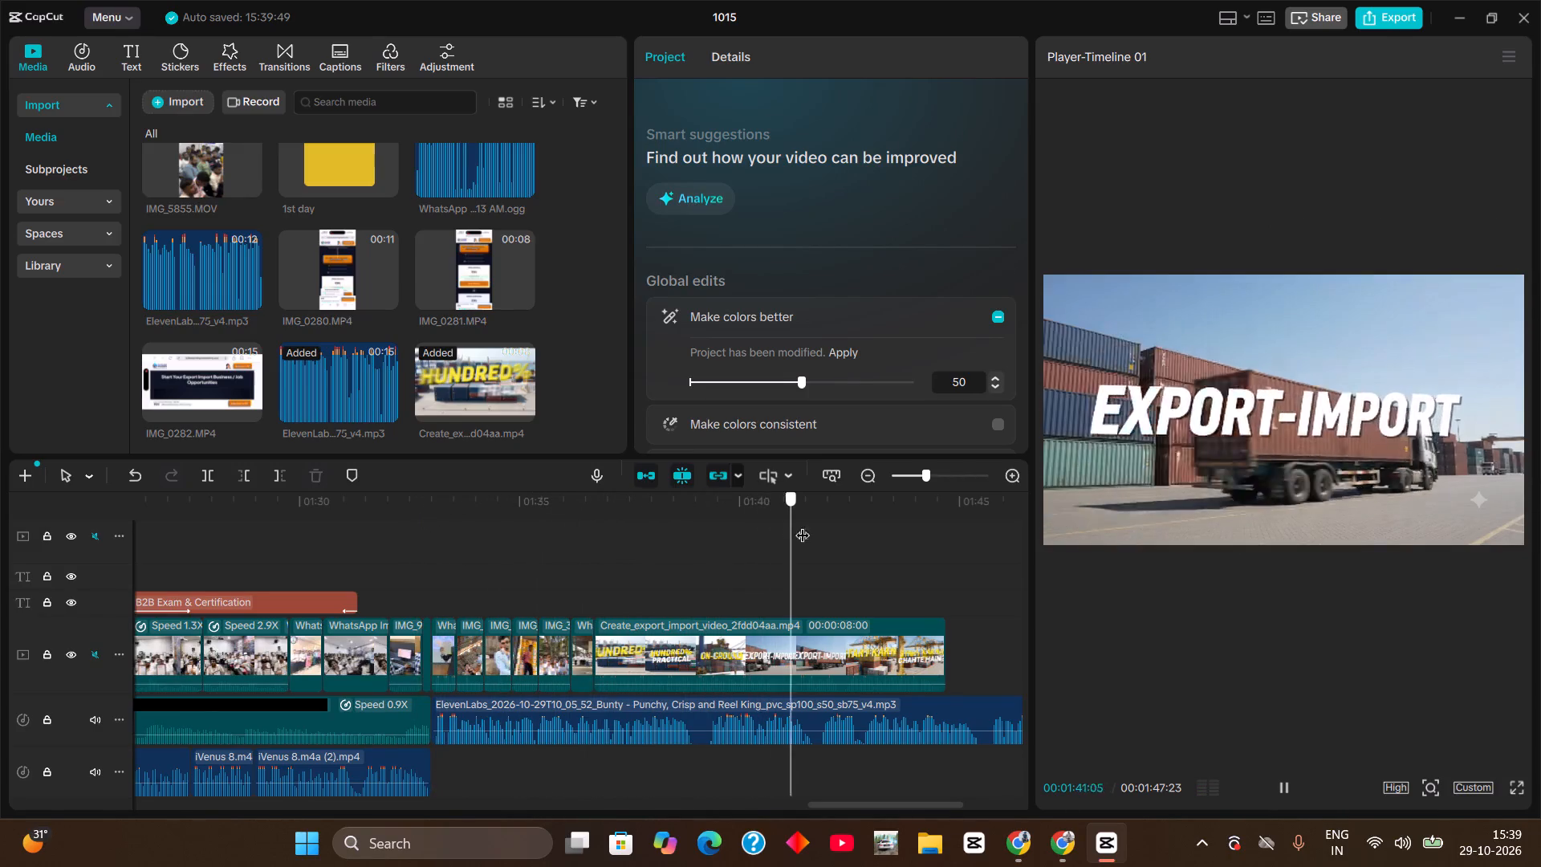
{"action": "left_click_drag", "start_coordinate": [803, 525], "coordinate": [521, 556]}
{"action": "key", "text": "space"}
{"action": "key", "text": "space"}
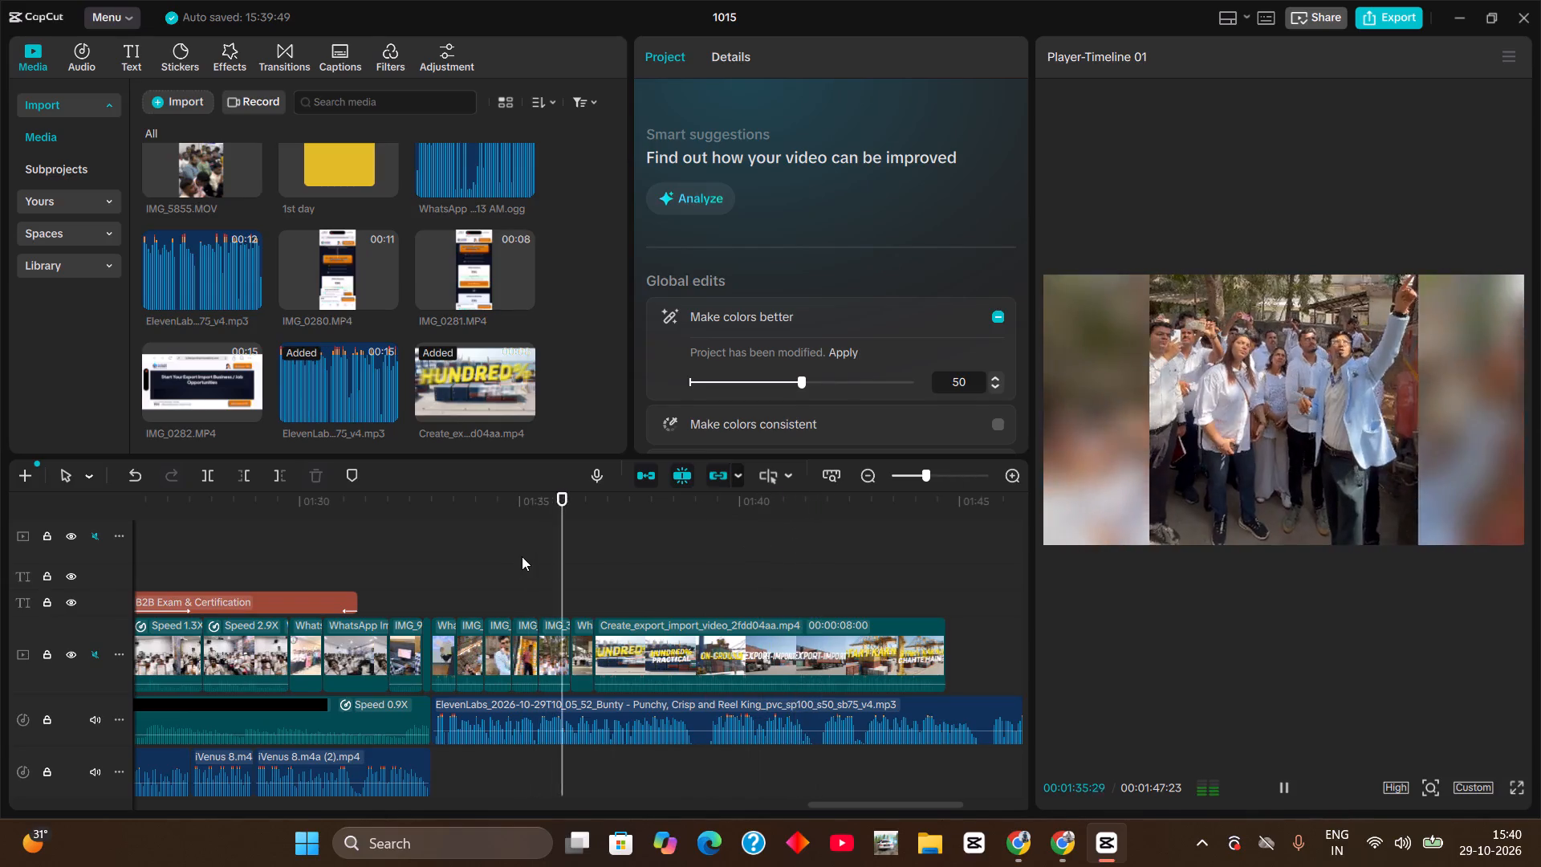
{"action": "key", "text": "space"}
{"action": "key", "text": "space"}
{"action": "key", "text": "space"}
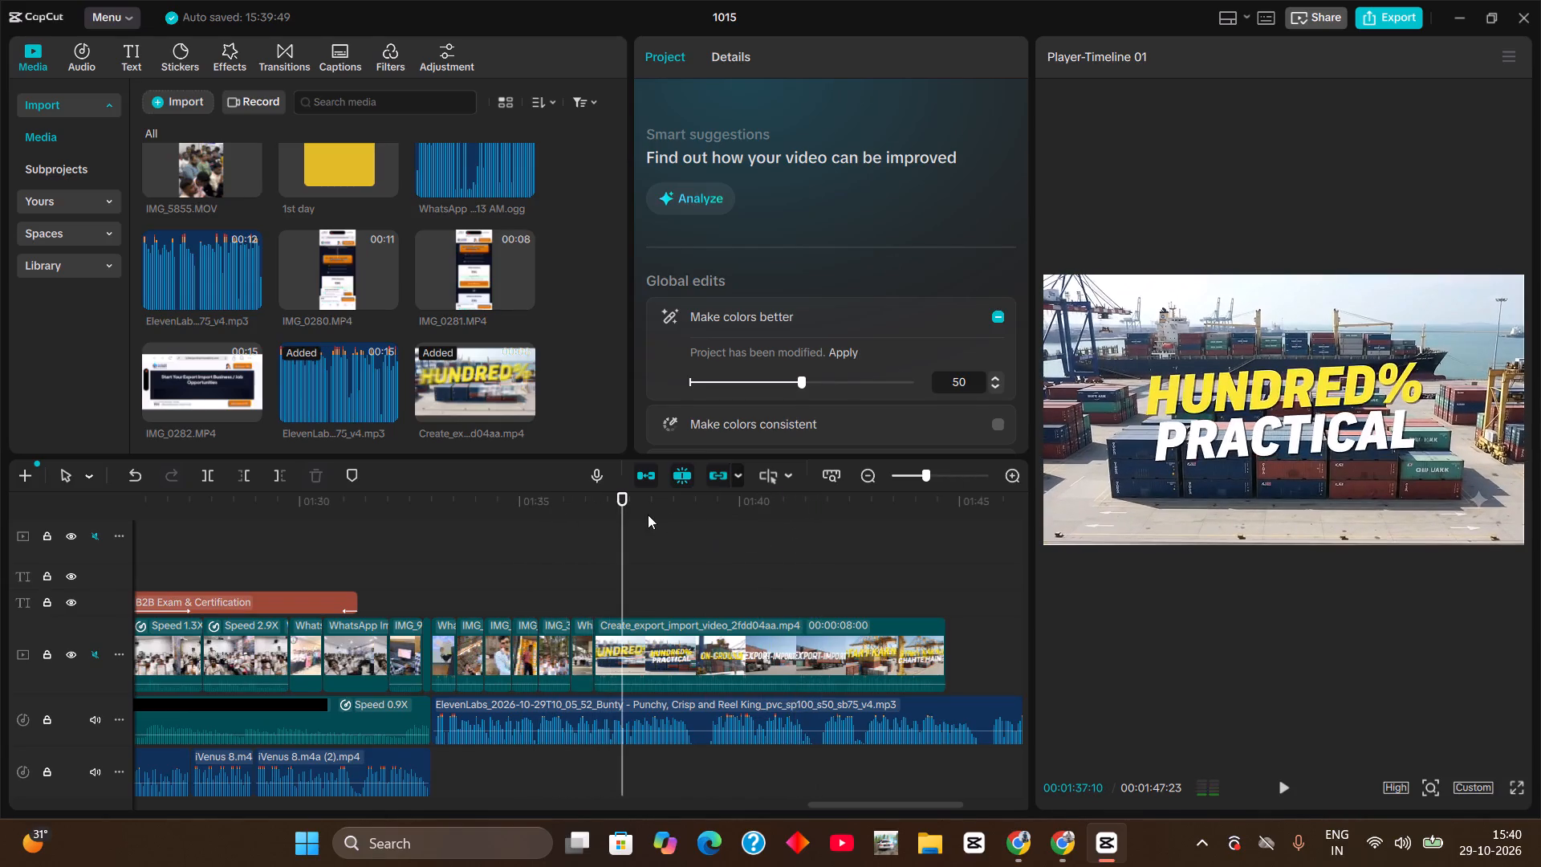
{"action": "left_click_drag", "start_coordinate": [650, 501], "coordinate": [752, 518]}
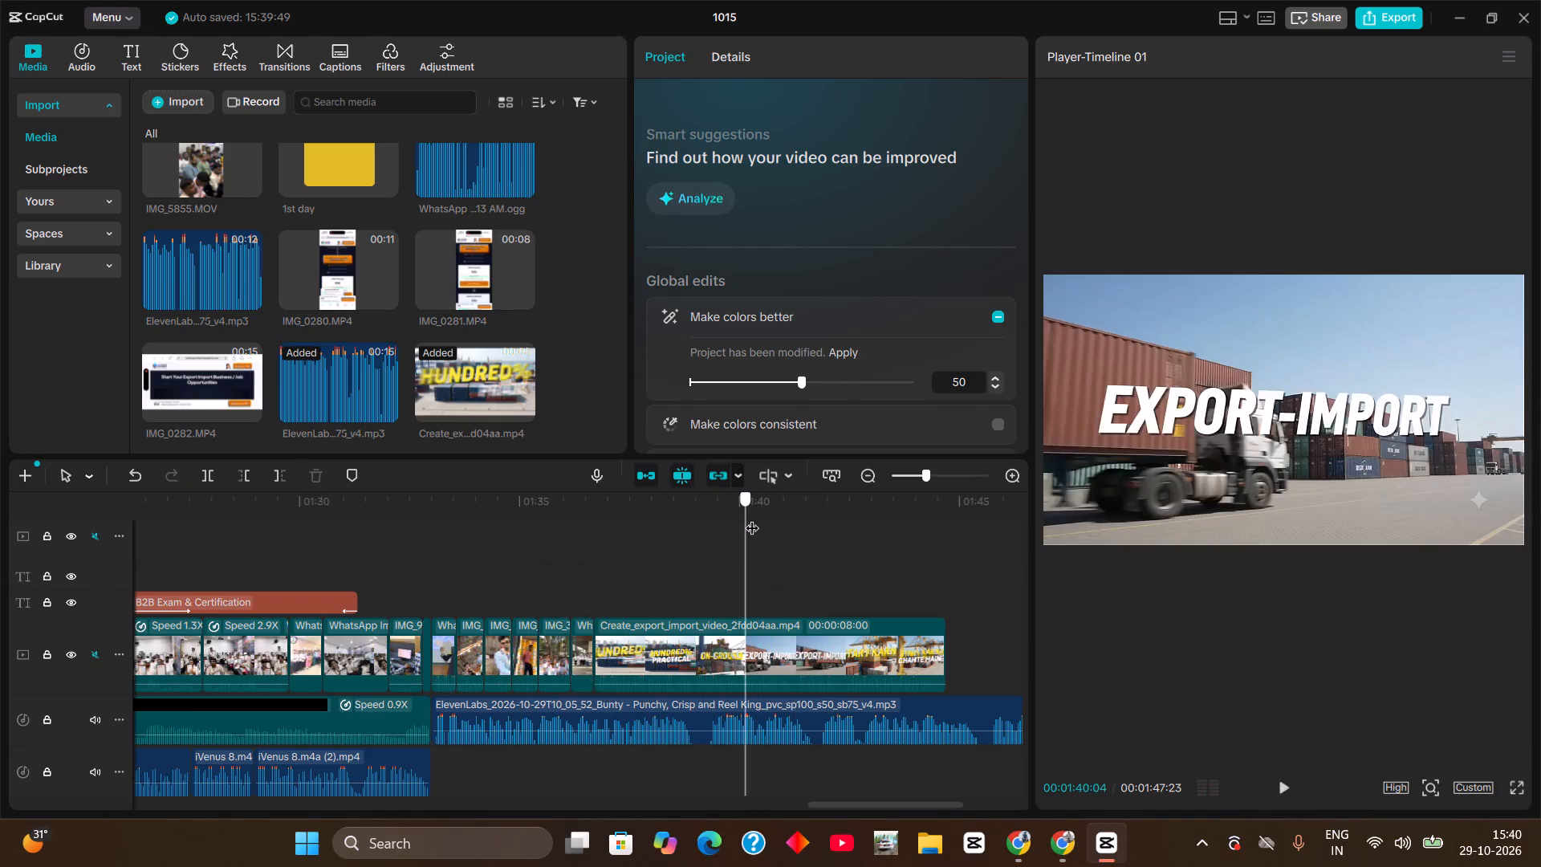
{"action": "left_click_drag", "start_coordinate": [752, 518], "coordinate": [766, 519]}
{"action": "key", "text": "ctrl+b"}
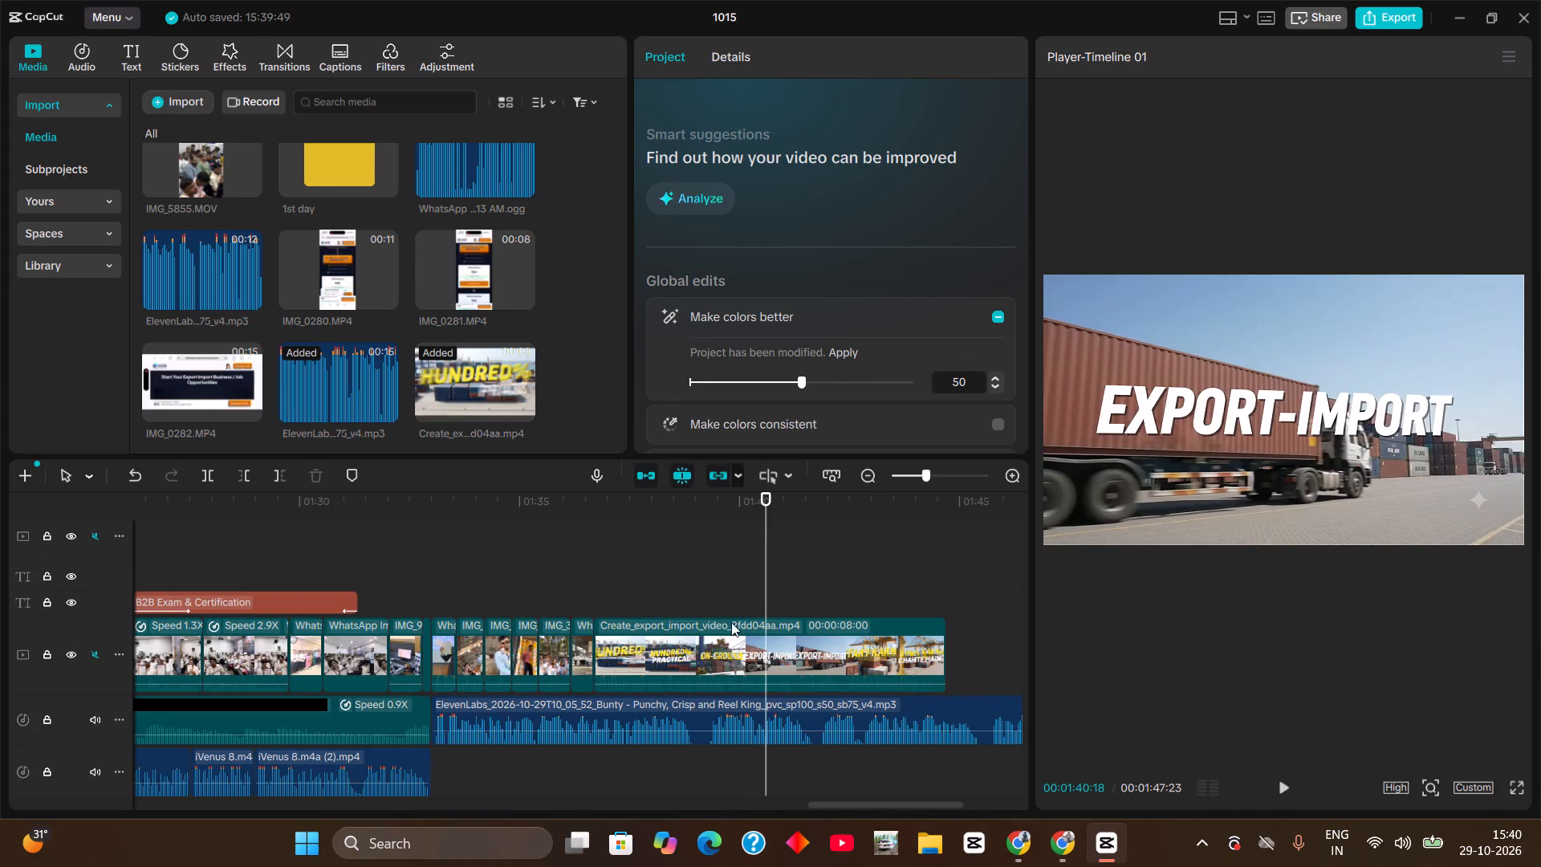
{"action": "left_click", "coordinate": [726, 637]}
{"action": "key", "text": "BackSpace"}
Play the shortened clip with the voiceover, split it at 00:01:37:08, and delete the short piece before the split.
{"action": "left_click", "coordinate": [571, 517]}
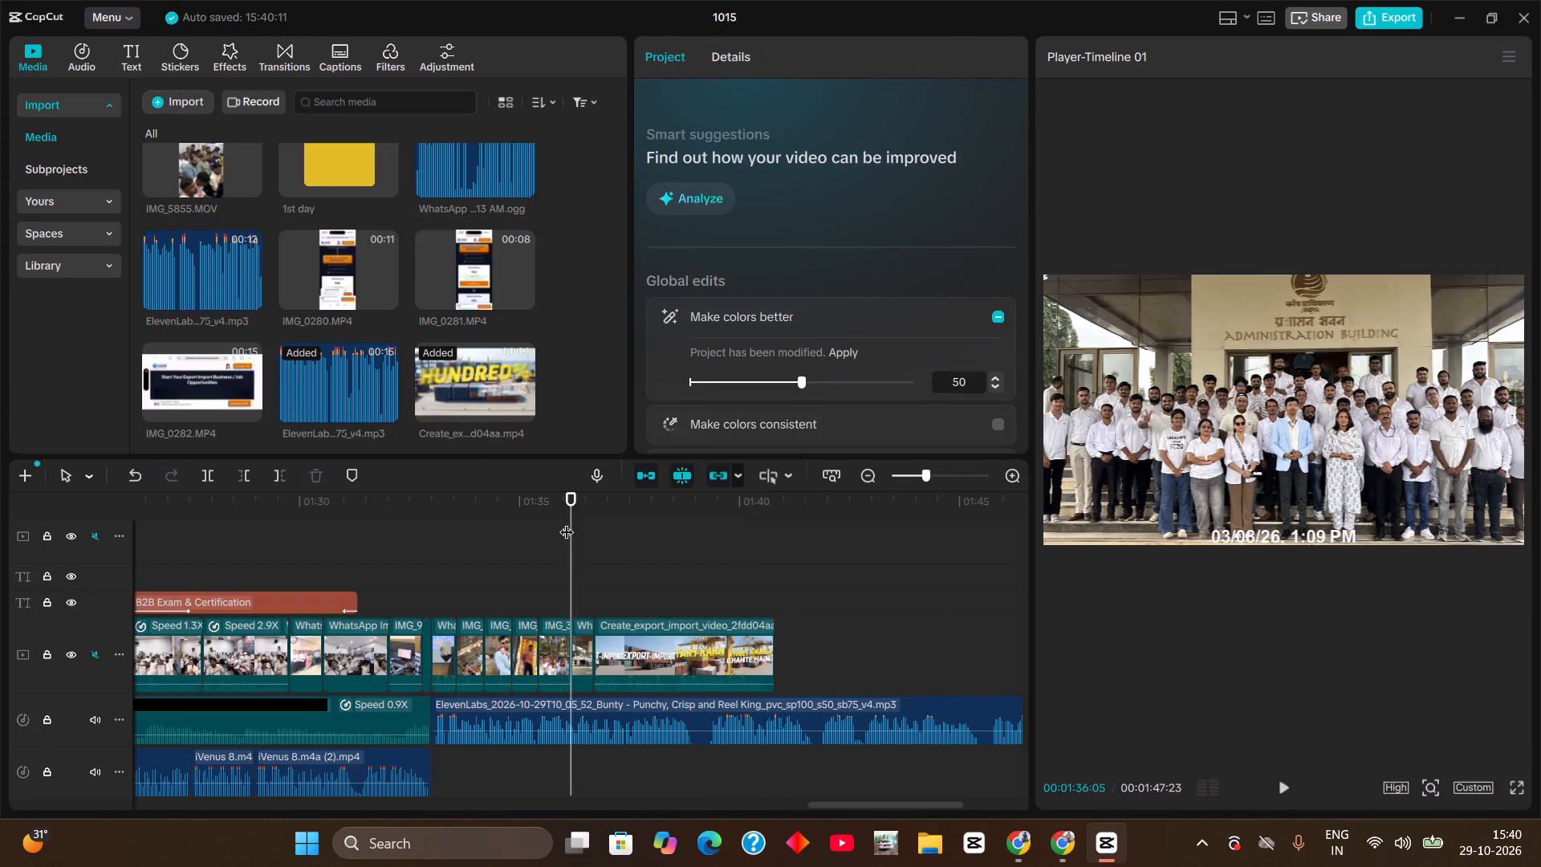
{"action": "left_click", "coordinate": [545, 519]}
{"action": "key", "text": "space"}
{"action": "left_click", "coordinate": [597, 513]}
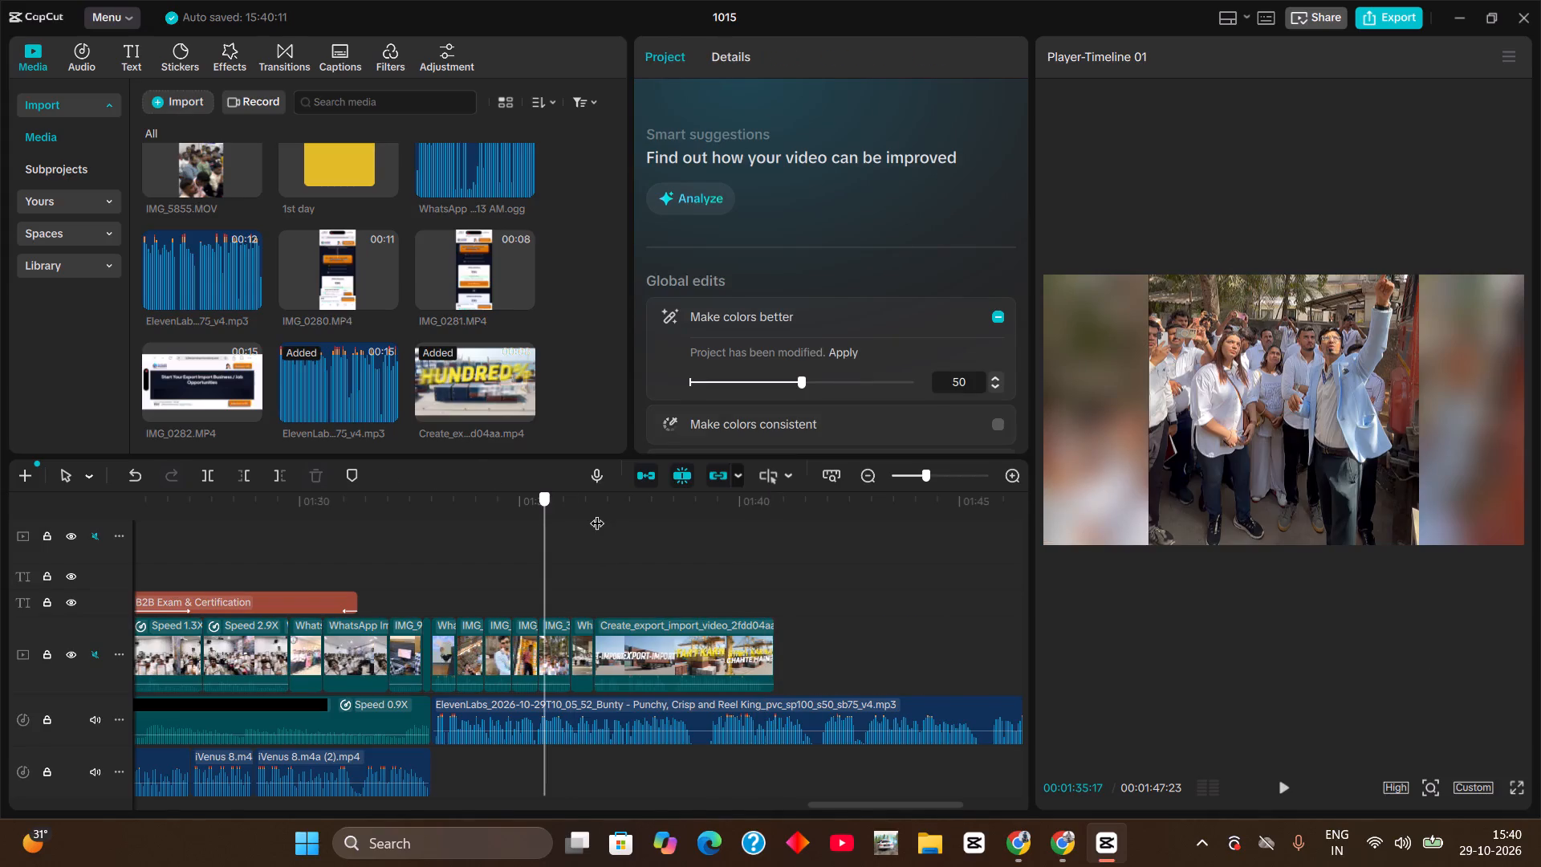
{"action": "left_click", "coordinate": [591, 515]}
{"action": "key", "text": "space"}
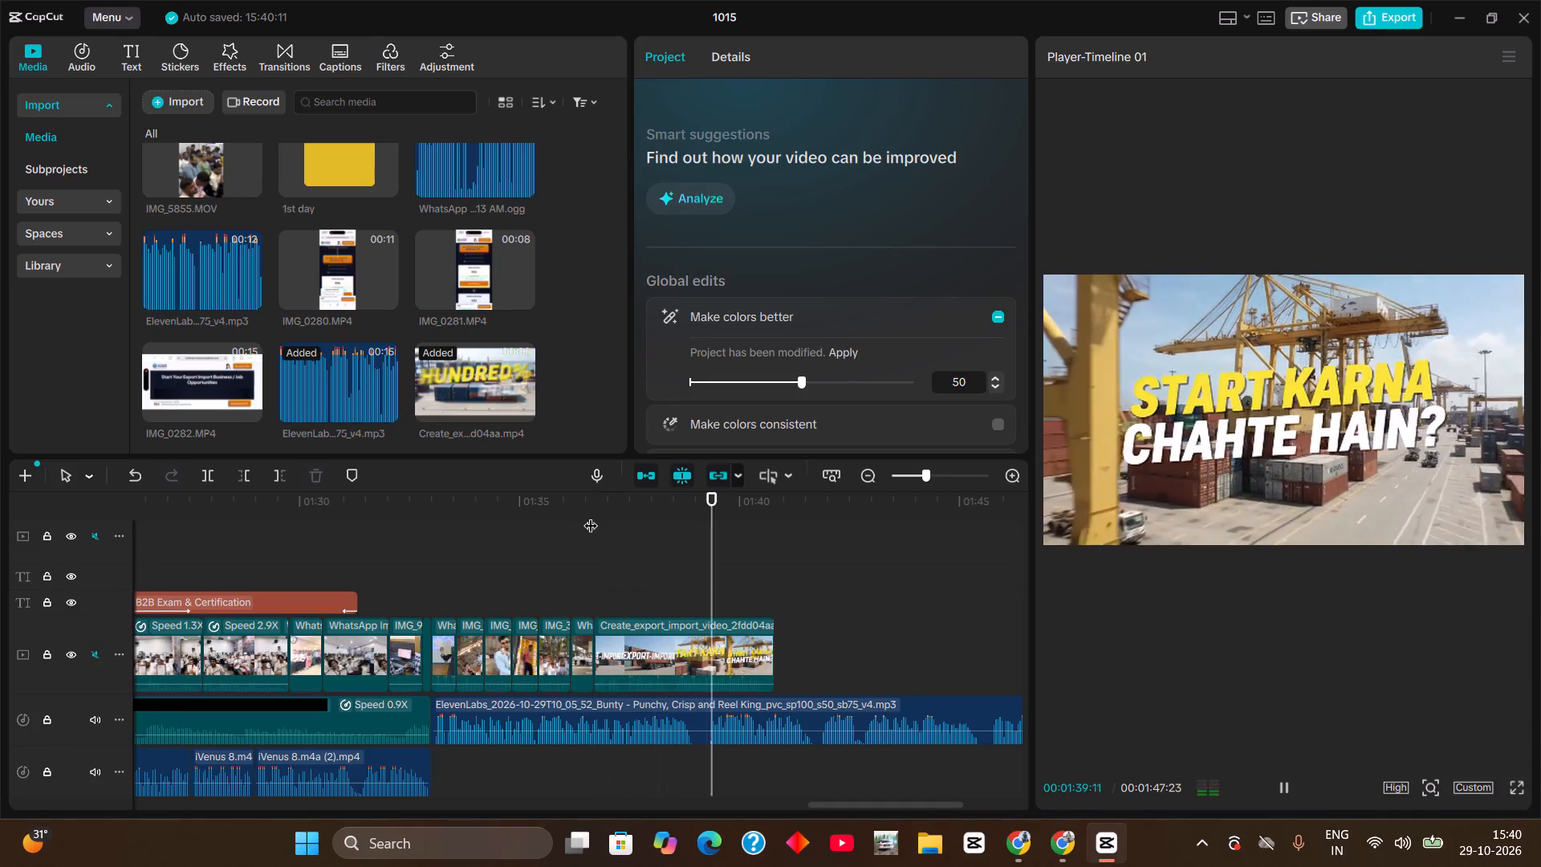
{"action": "key", "text": "space"}
{"action": "key", "text": "space"}
{"action": "key", "text": "space"}
{"action": "left_click", "coordinate": [650, 510]}
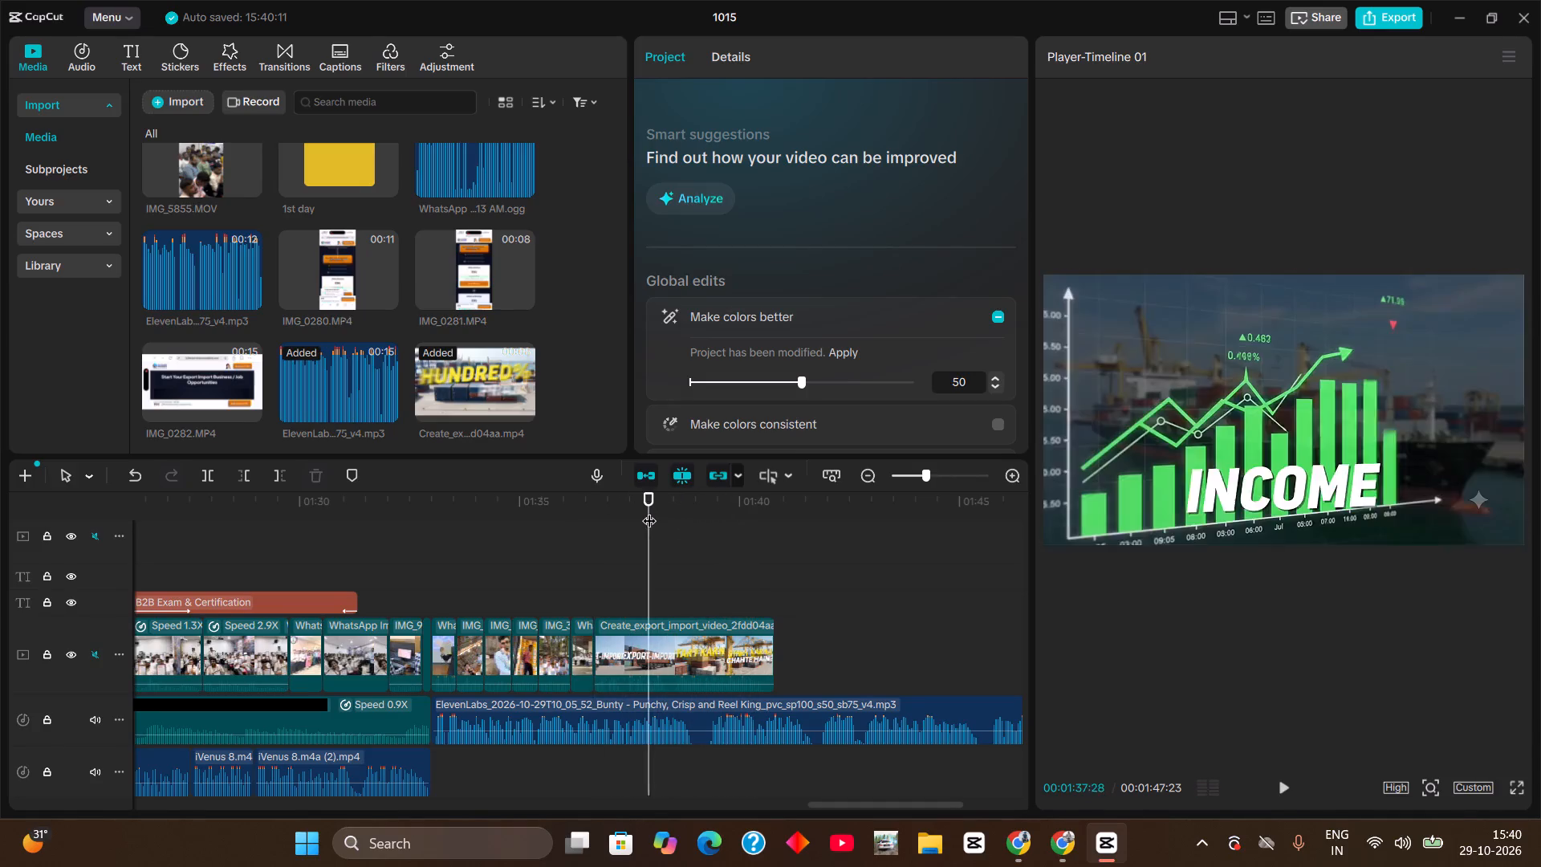
{"action": "key", "text": "space"}
{"action": "key", "text": "space"}
{"action": "left_click_drag", "start_coordinate": [649, 511], "coordinate": [619, 522]}
{"action": "key", "text": "ctrl+b"}
{"action": "left_click", "coordinate": [606, 652]}
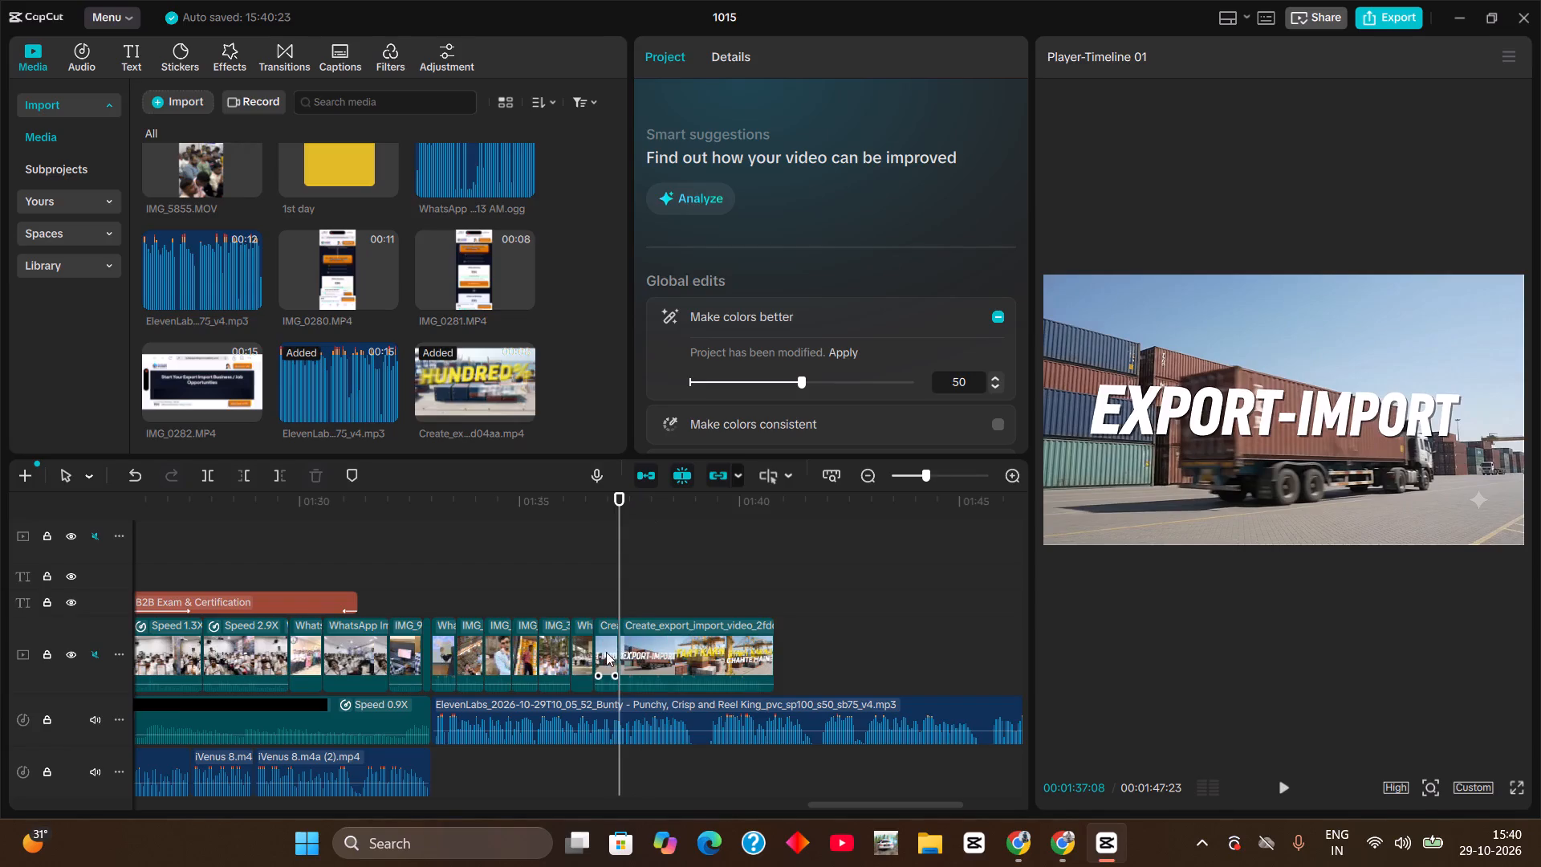
{"action": "key", "text": "BackSpace"}
Play the trimmed clip with the voiceover and split it at 00:01:38:28, during the "START KARNA CHAHTE HAIN?" shot.
{"action": "left_click", "coordinate": [592, 534]}
{"action": "key", "text": "space"}
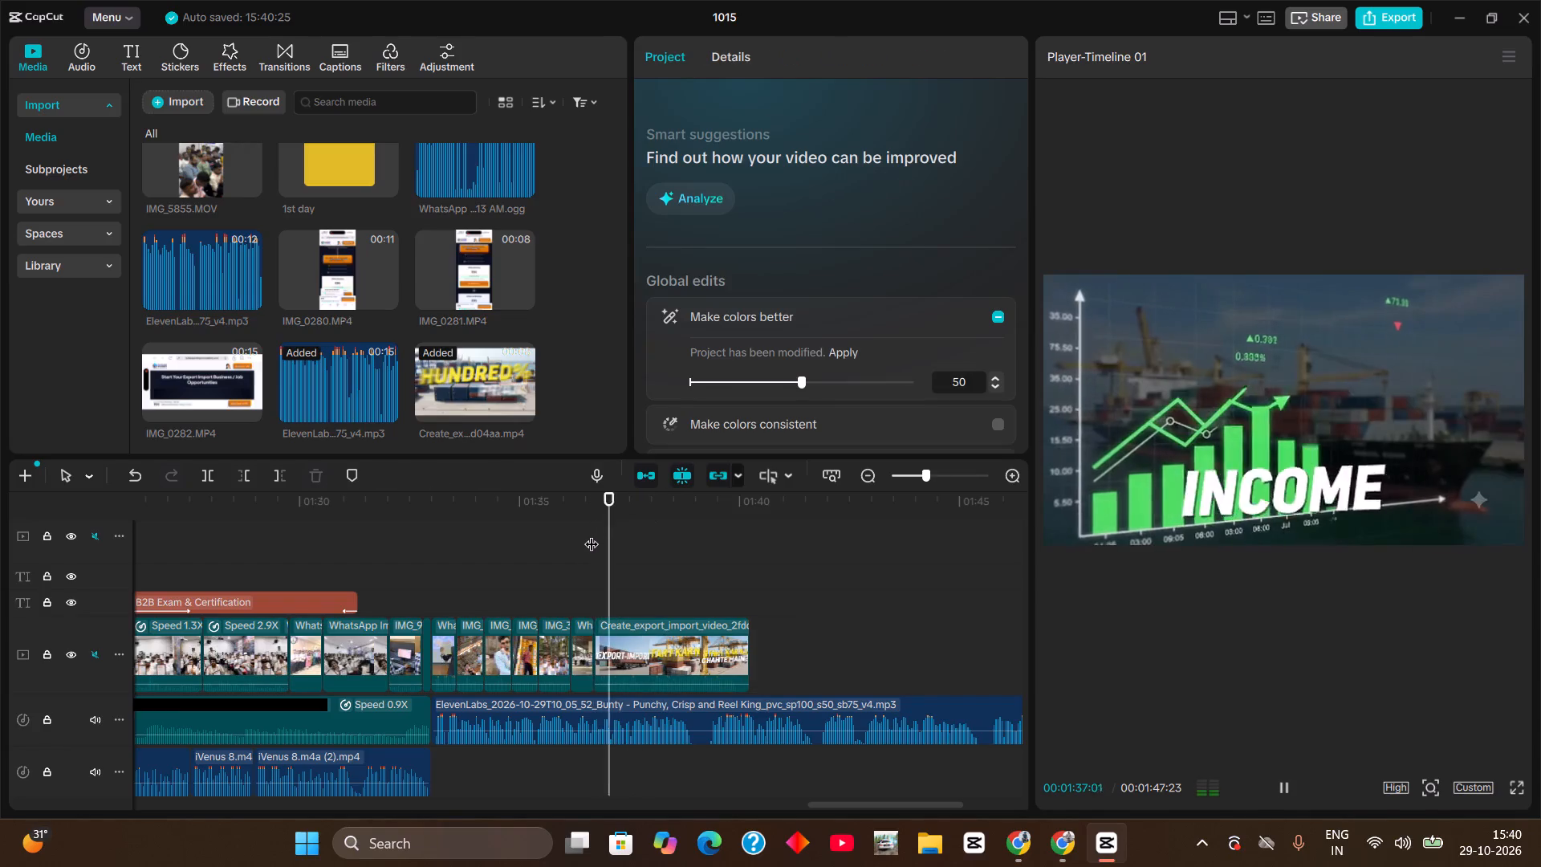
{"action": "key", "text": "space"}
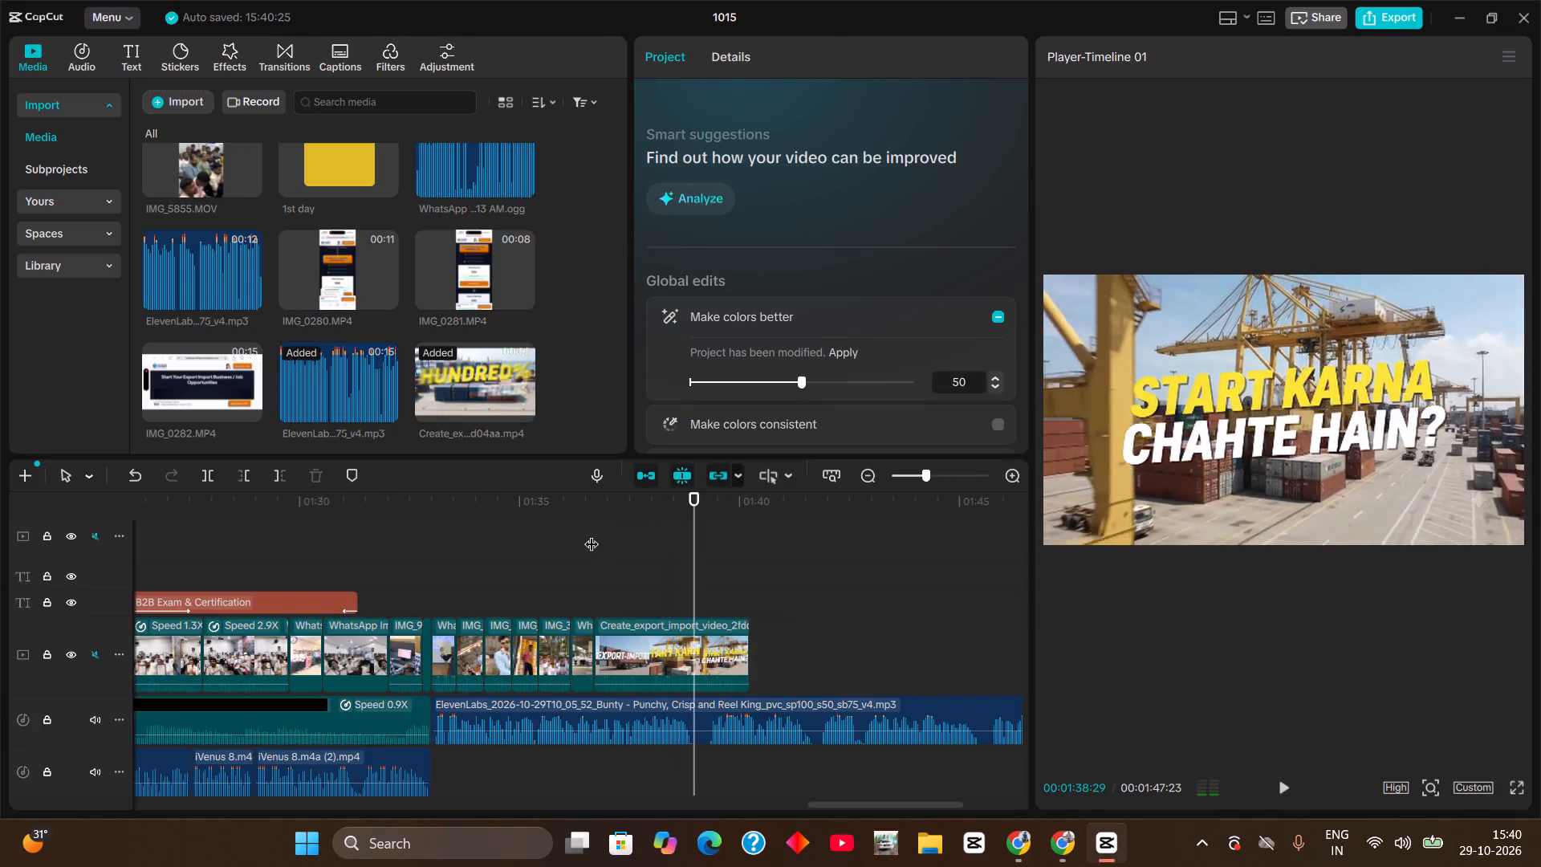
{"action": "key", "text": "space"}
{"action": "key", "text": "space"}
{"action": "left_click_drag", "start_coordinate": [710, 523], "coordinate": [693, 539]}
{"action": "key", "text": "ctrl+b"}
Split the ElevenLabs voiceover at 00:01:38:28 and 00:01:39:09, and delete the short piece between the splits.
{"action": "left_click", "coordinate": [690, 732], "text": "ctrl"}
{"action": "key", "text": "ctrl+b"}
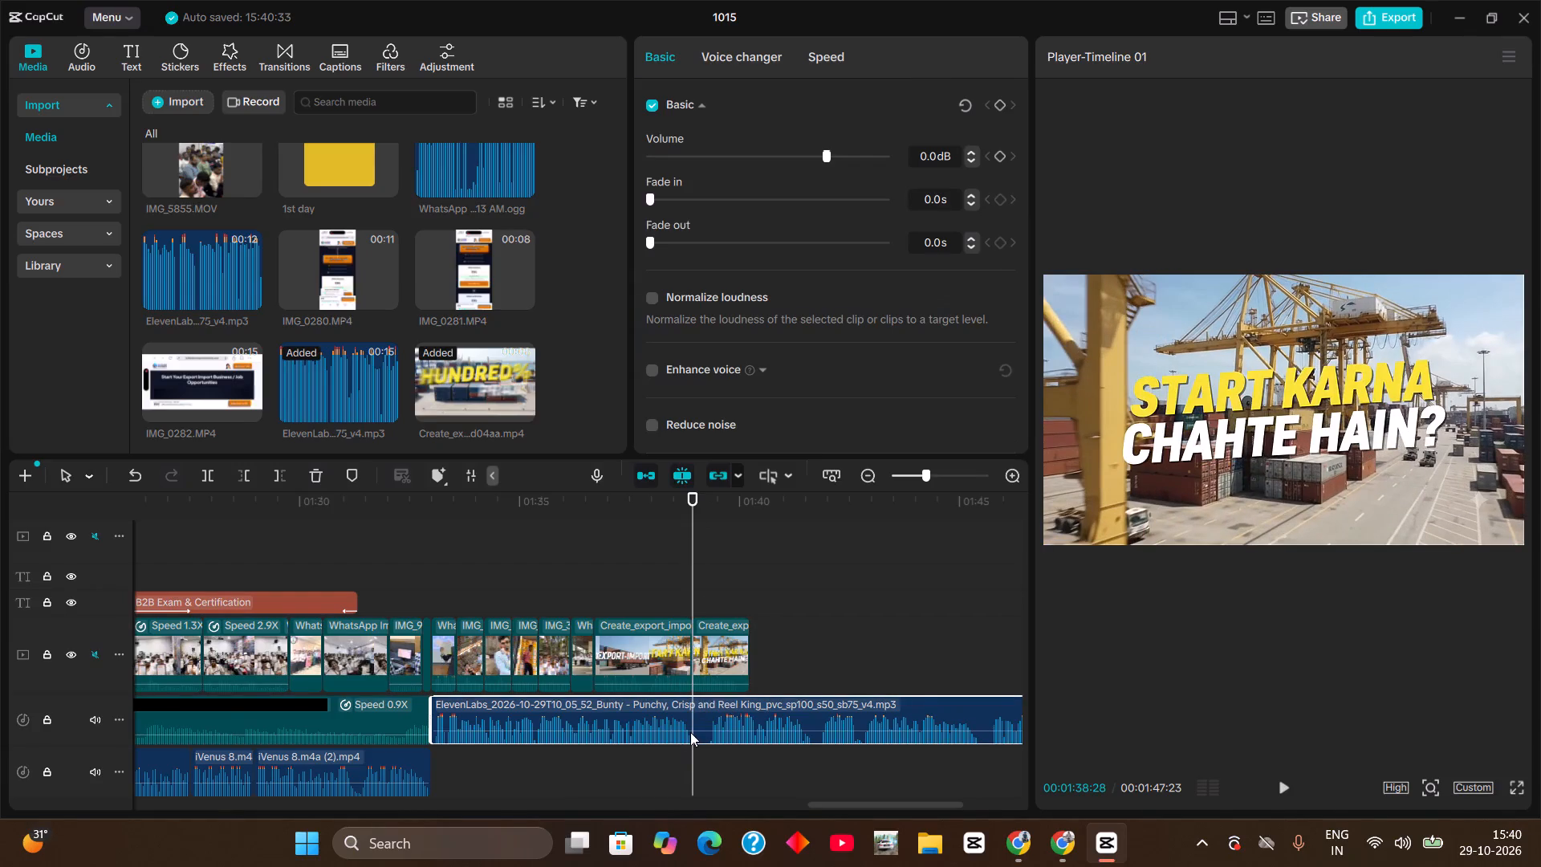
{"action": "left_click_drag", "start_coordinate": [691, 593], "coordinate": [707, 596]}
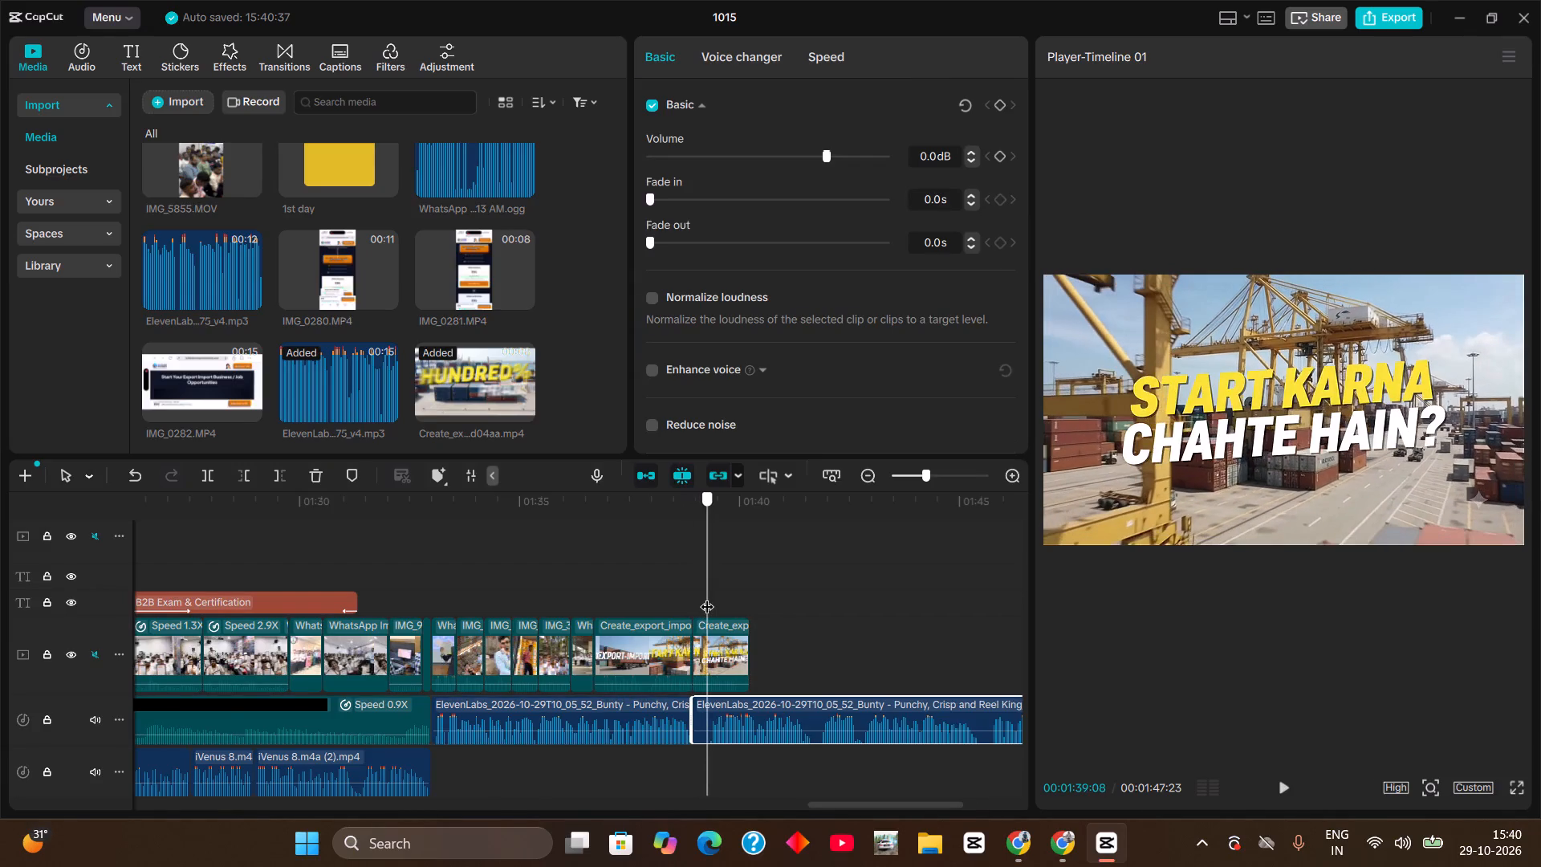
{"action": "left_click_drag", "start_coordinate": [707, 596], "coordinate": [709, 598]}
{"action": "key", "text": "ctrl+b"}
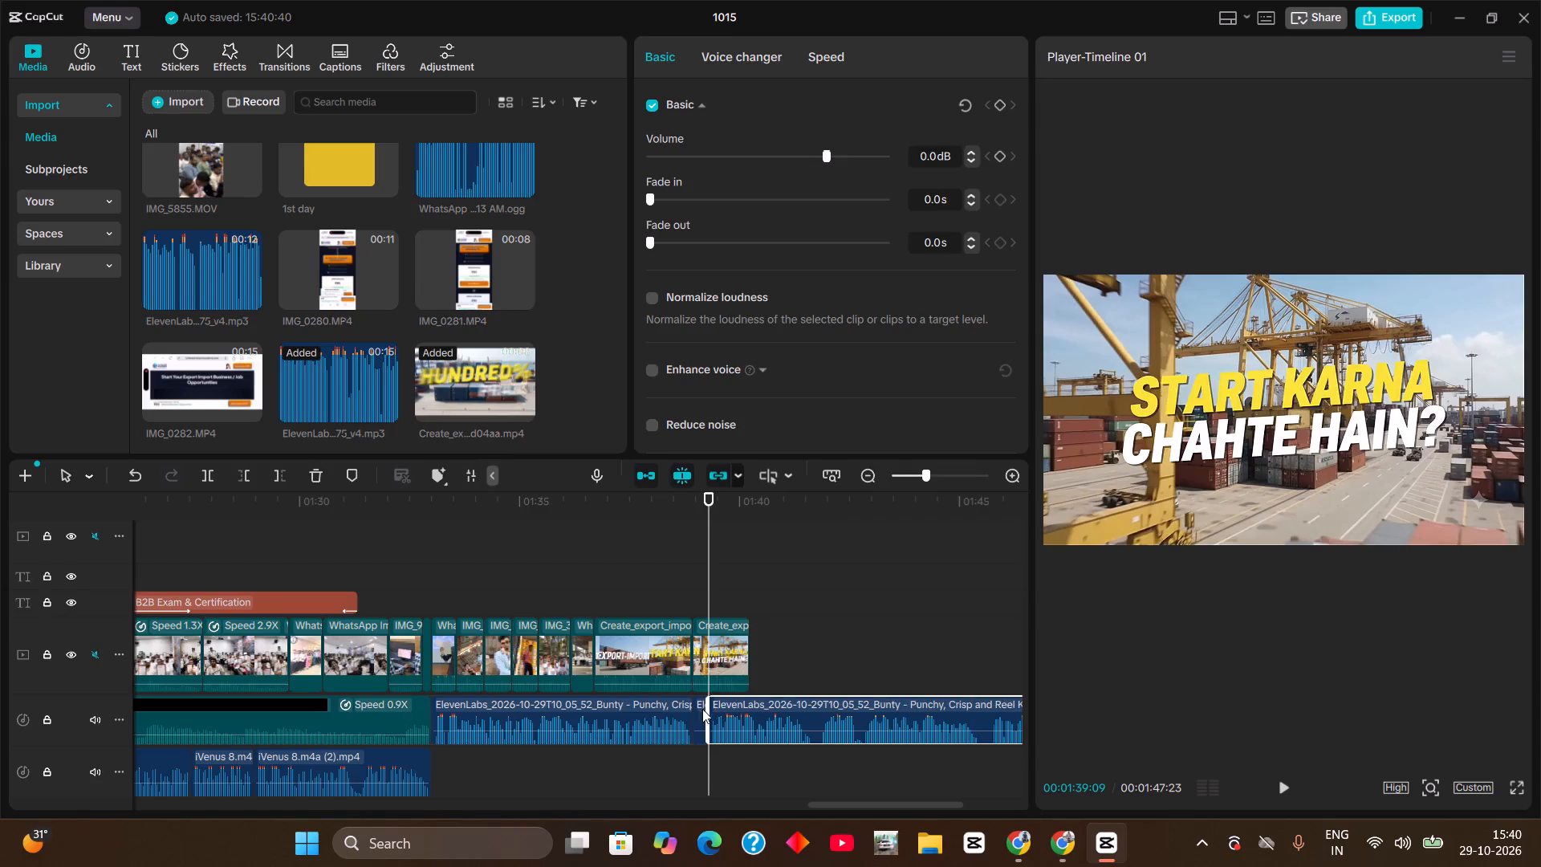
{"action": "left_click", "coordinate": [702, 709]}
{"action": "key", "text": "BackSpace"}
Delete the leftover piece of the Create_export_import clip after the 00:01:38:28 split.
{"action": "left_click", "coordinate": [734, 641]}
{"action": "key", "text": "BackSpace"}
Move the remaining voiceover back to 00:01:38:28 to close the gap, and play through the join.
{"action": "left_click_drag", "start_coordinate": [758, 710], "coordinate": [738, 714]}
{"action": "left_click", "coordinate": [687, 506]}
{"action": "key", "text": "space"}
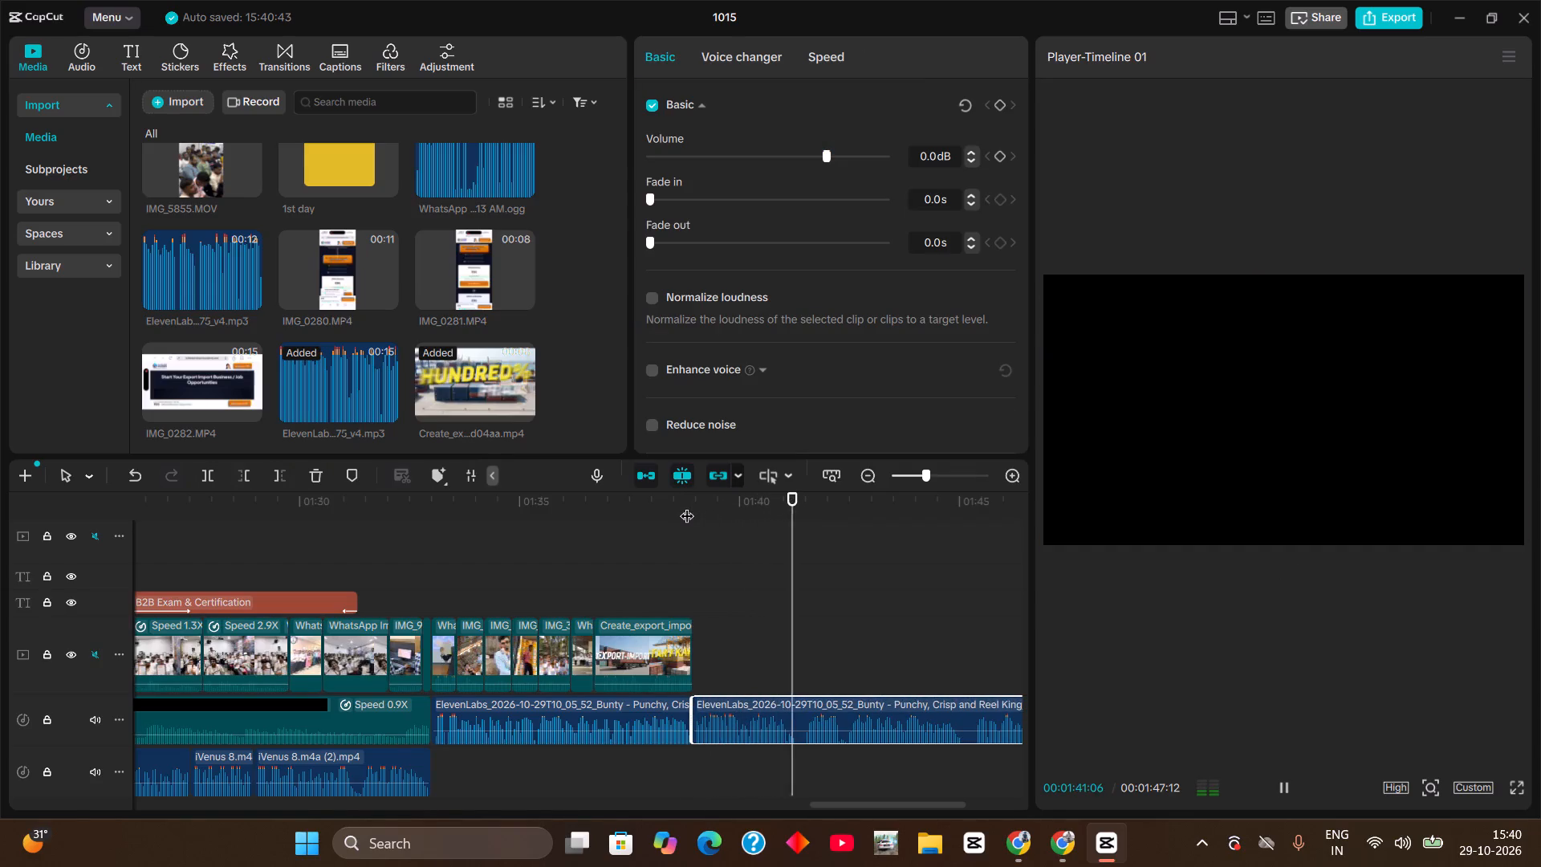
{"action": "key", "text": "space"}
{"action": "left_click", "coordinate": [1051, 843]}
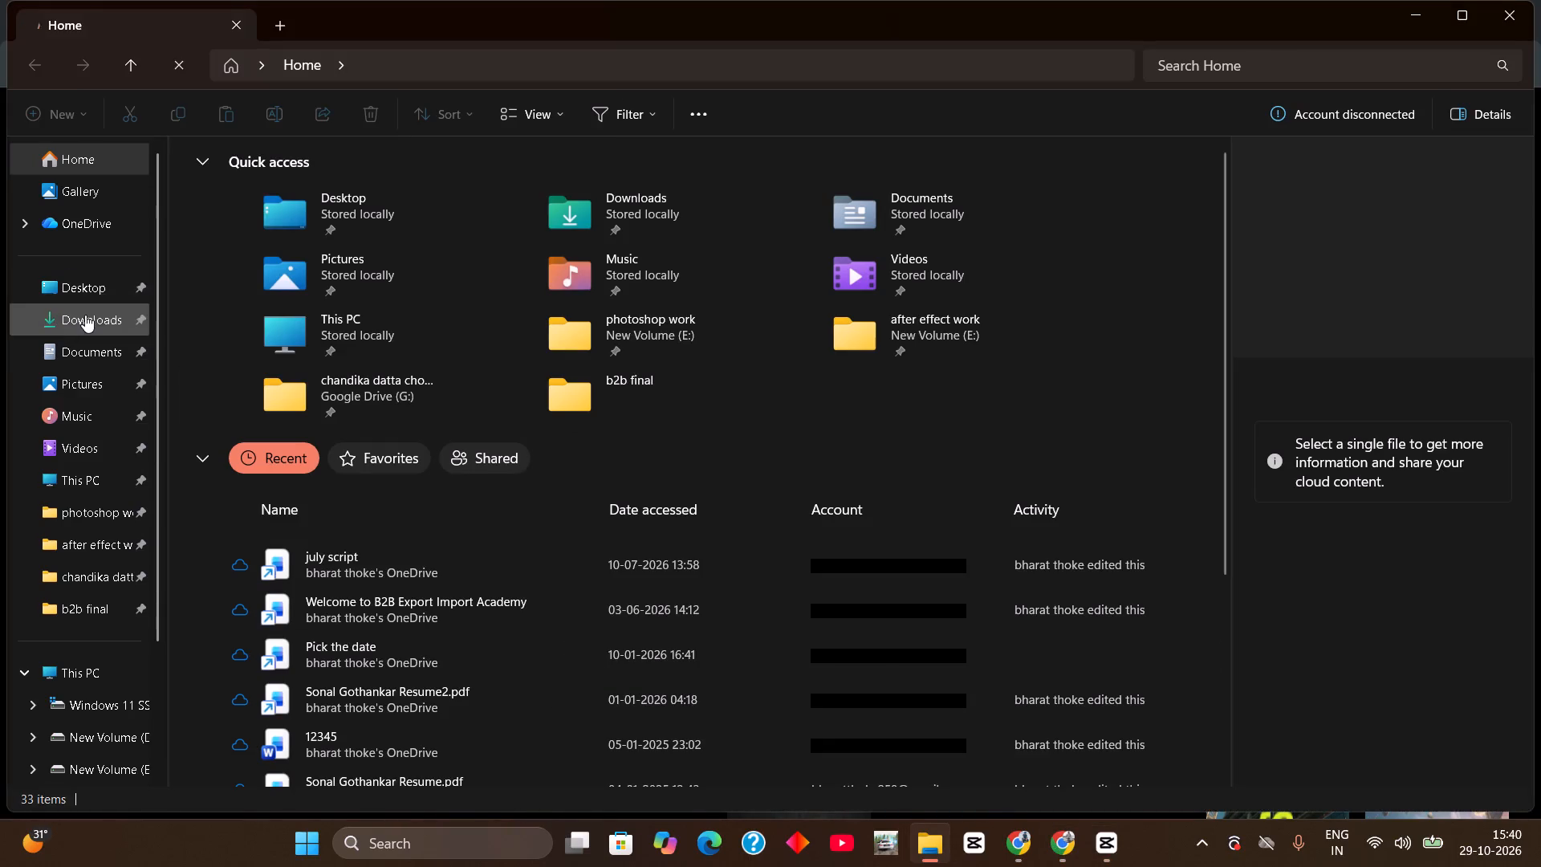
{"action": "left_click", "coordinate": [85, 315]}
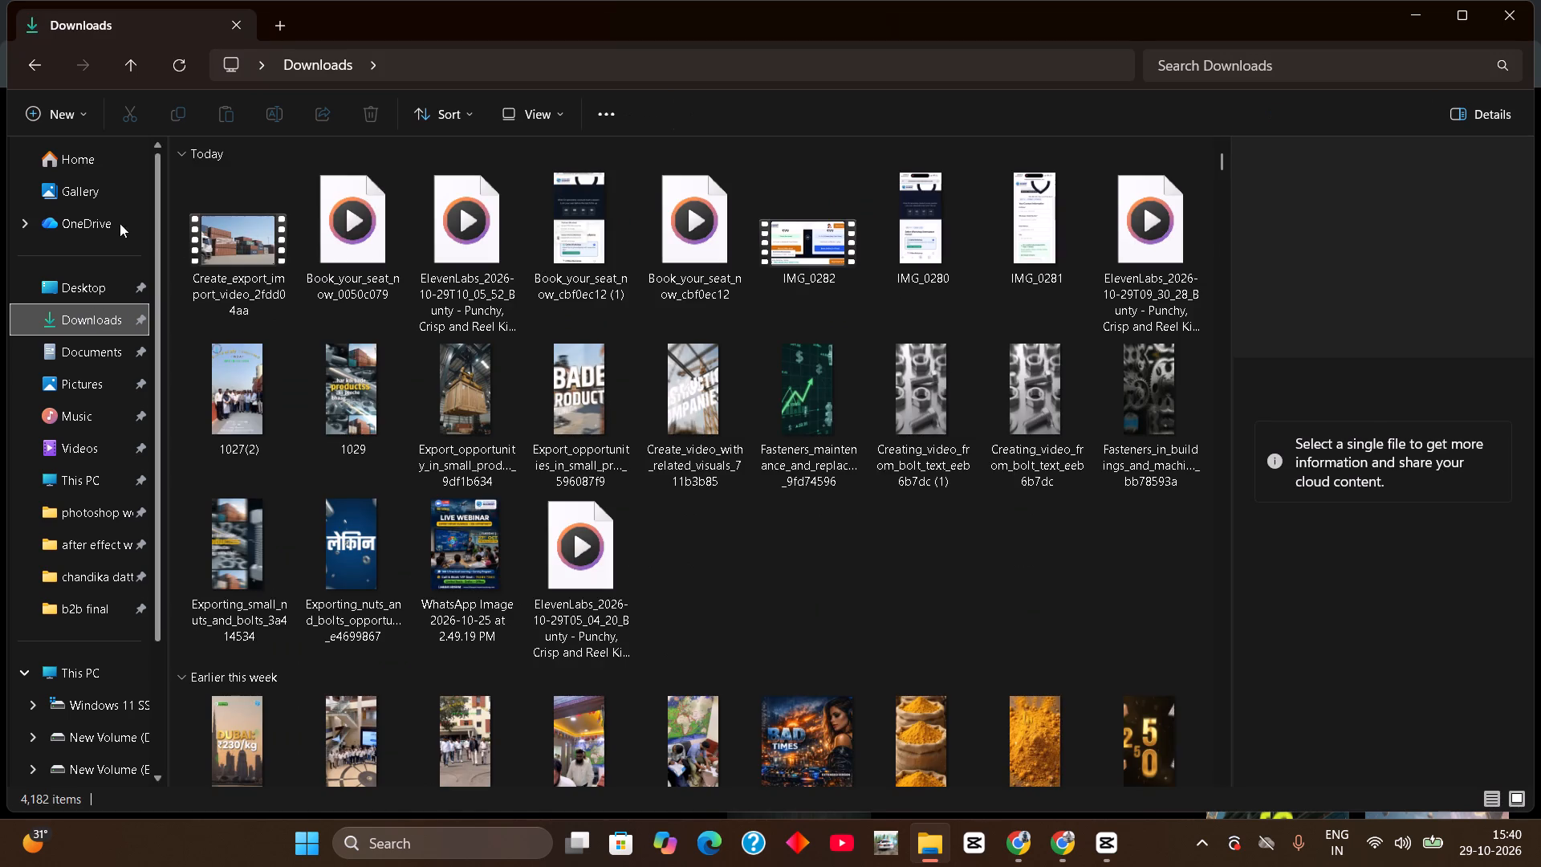
{"action": "left_click_drag", "start_coordinate": [348, 234], "coordinate": [1073, 820]}
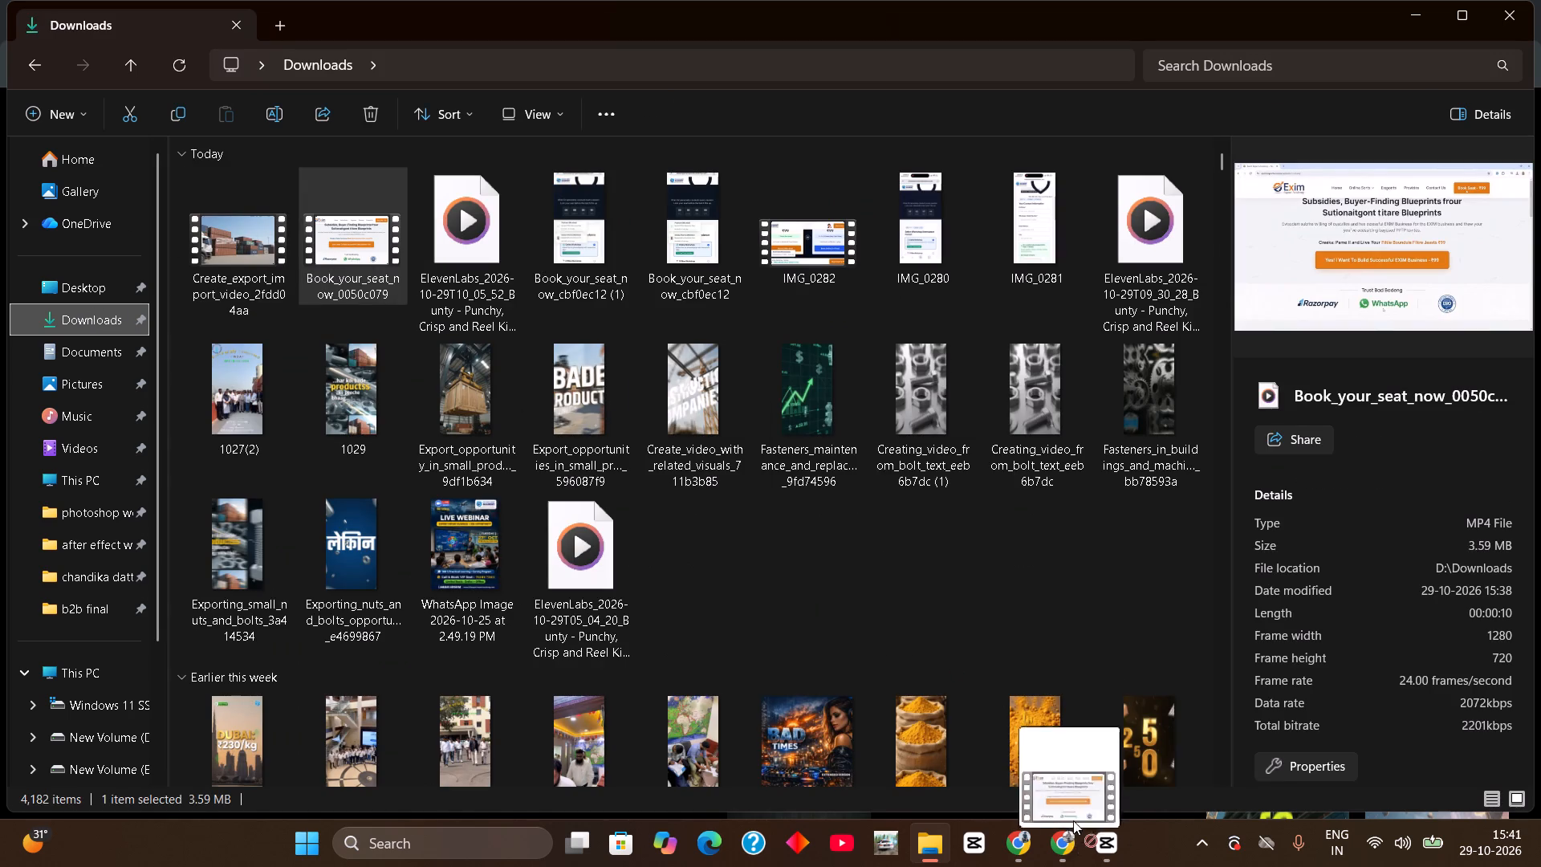
{"action": "left_click_drag", "start_coordinate": [1073, 820], "coordinate": [1108, 842]}
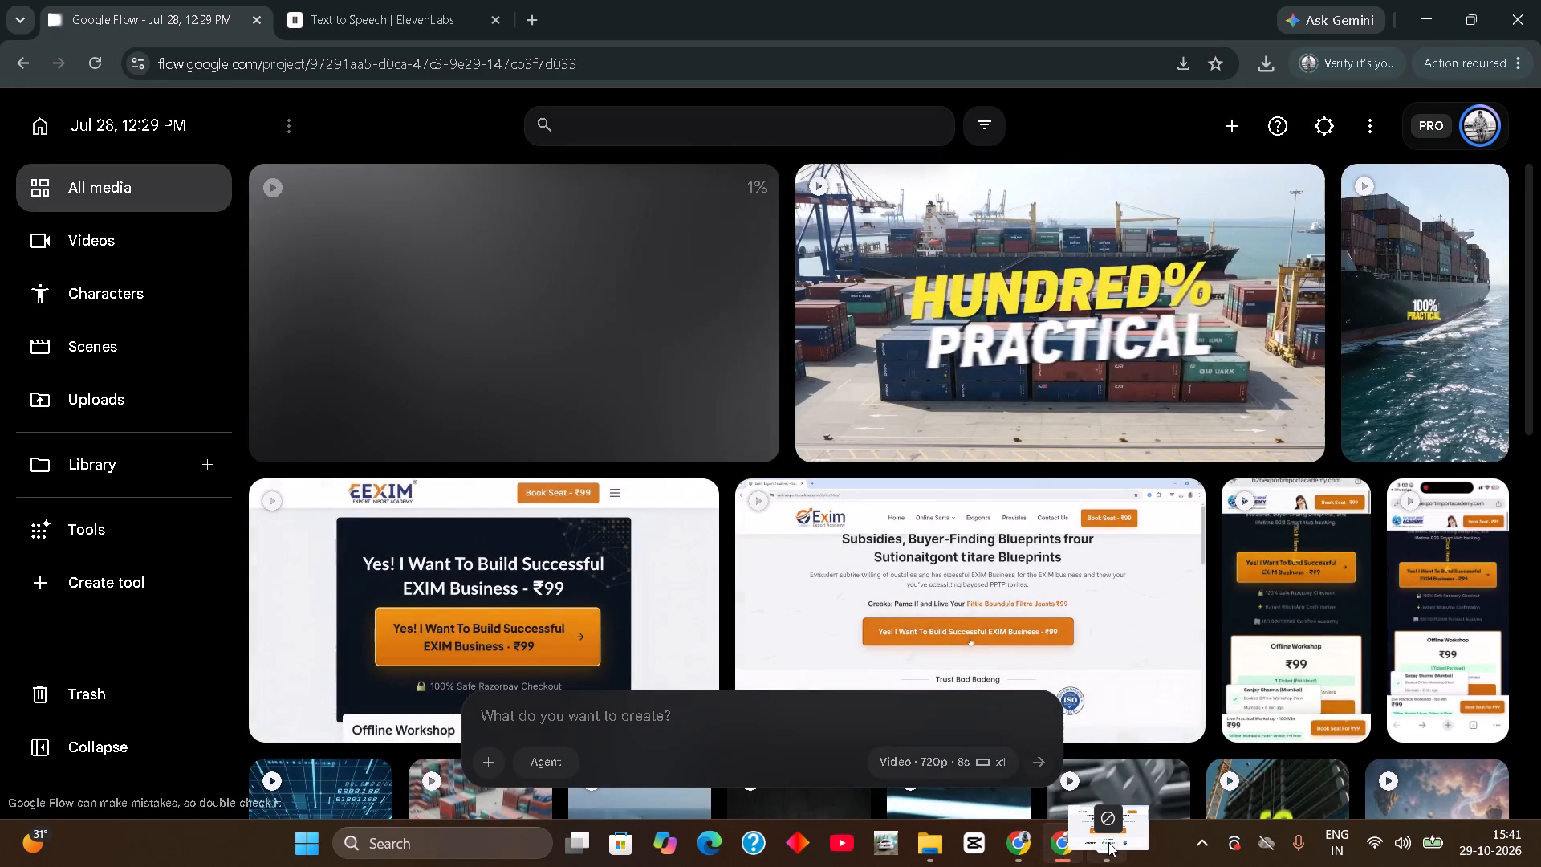
{"action": "left_click_drag", "start_coordinate": [1108, 842], "coordinate": [1109, 846]}
{"action": "left_click", "coordinate": [1109, 846]}
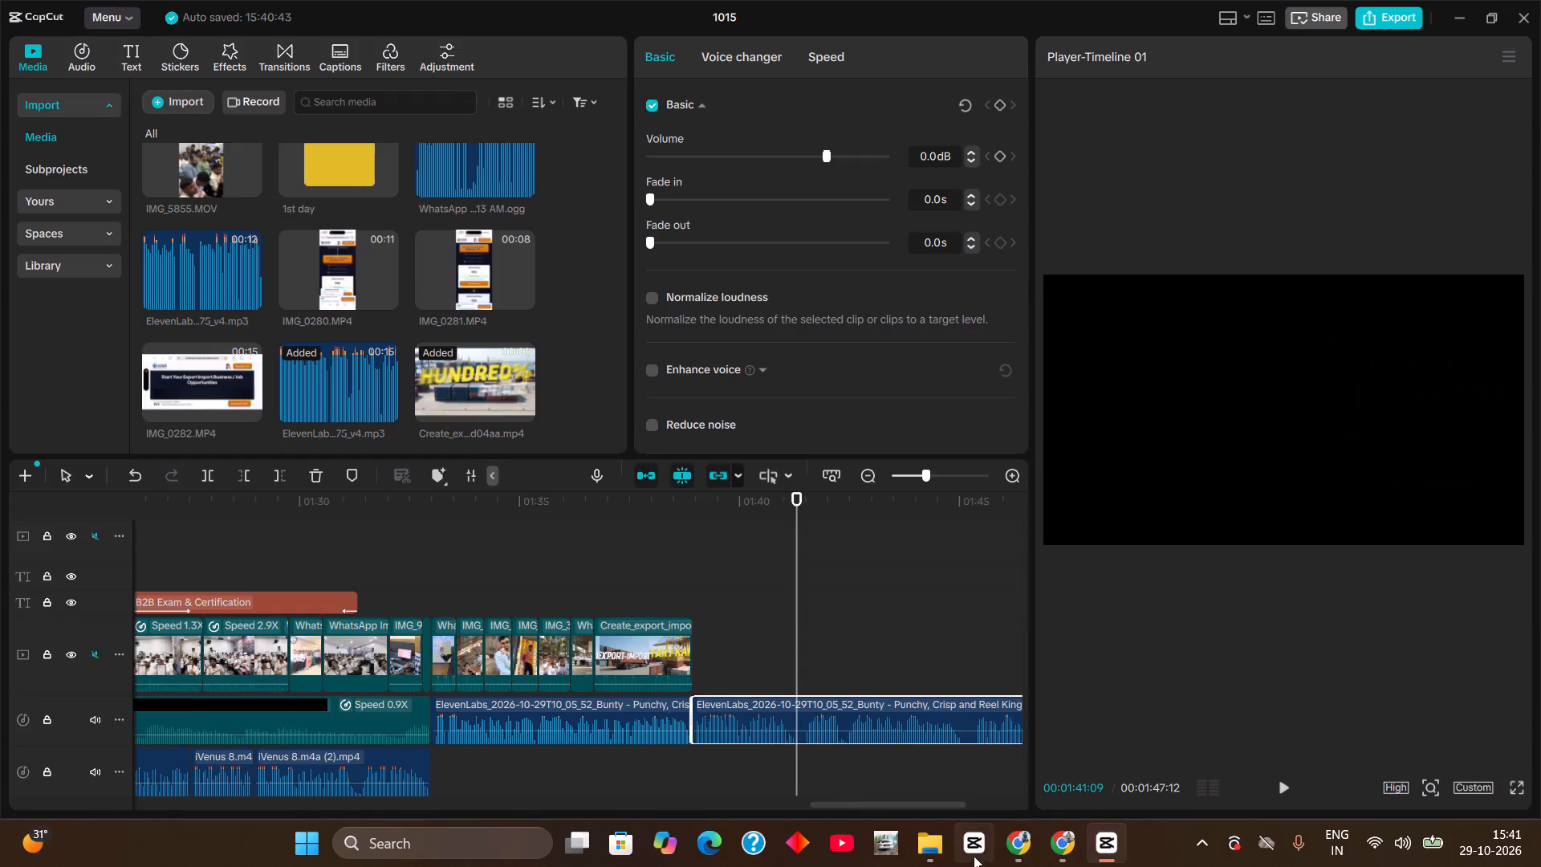
{"action": "left_click", "coordinate": [926, 843]}
{"action": "left_click_drag", "start_coordinate": [343, 226], "coordinate": [1003, 697]}
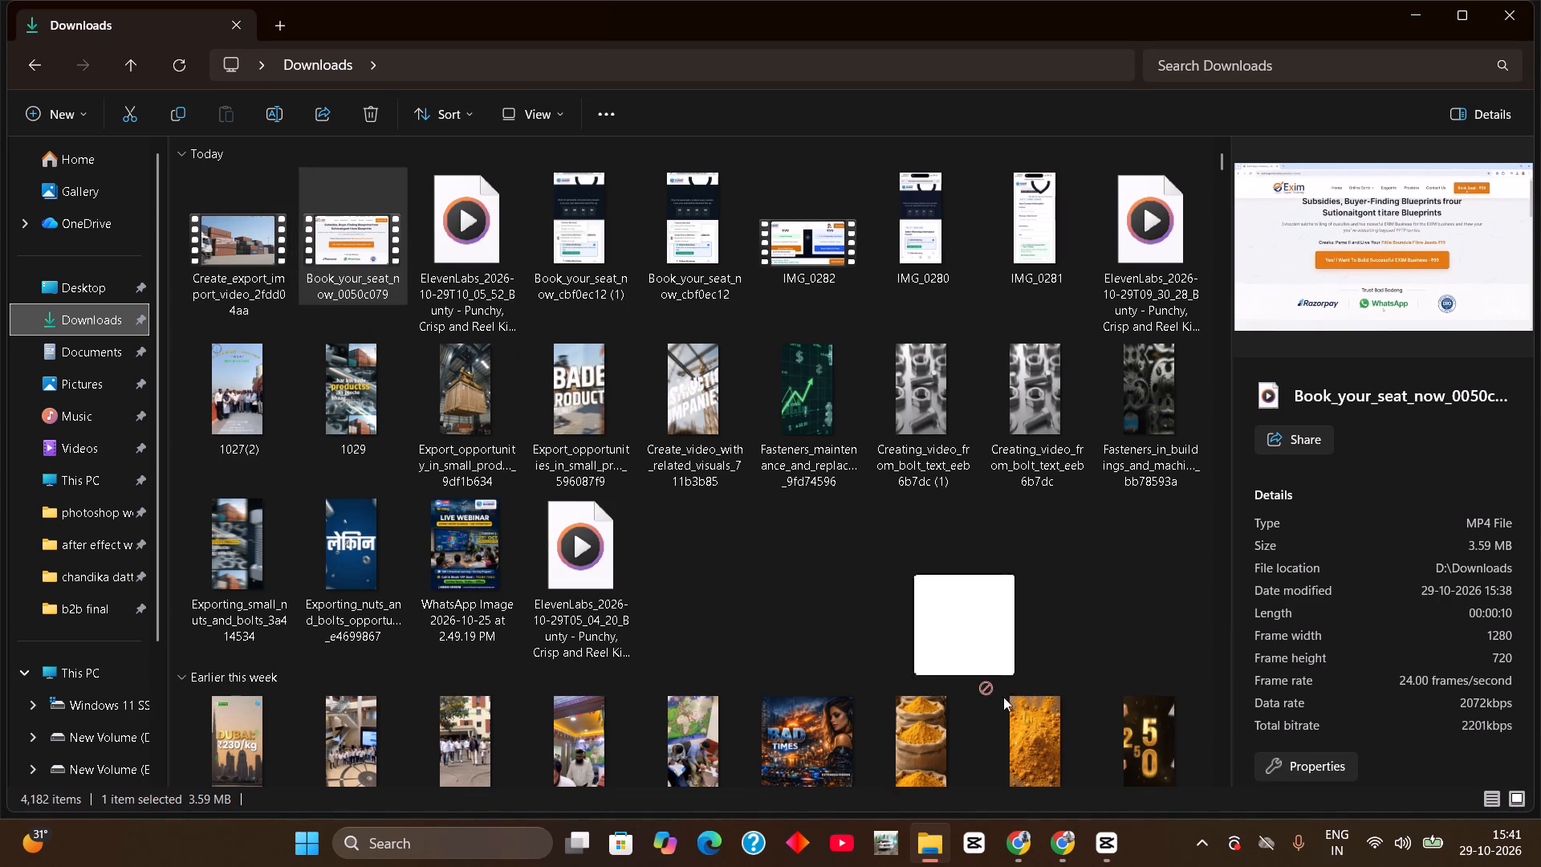
{"action": "left_click_drag", "start_coordinate": [1003, 697], "coordinate": [764, 660]}
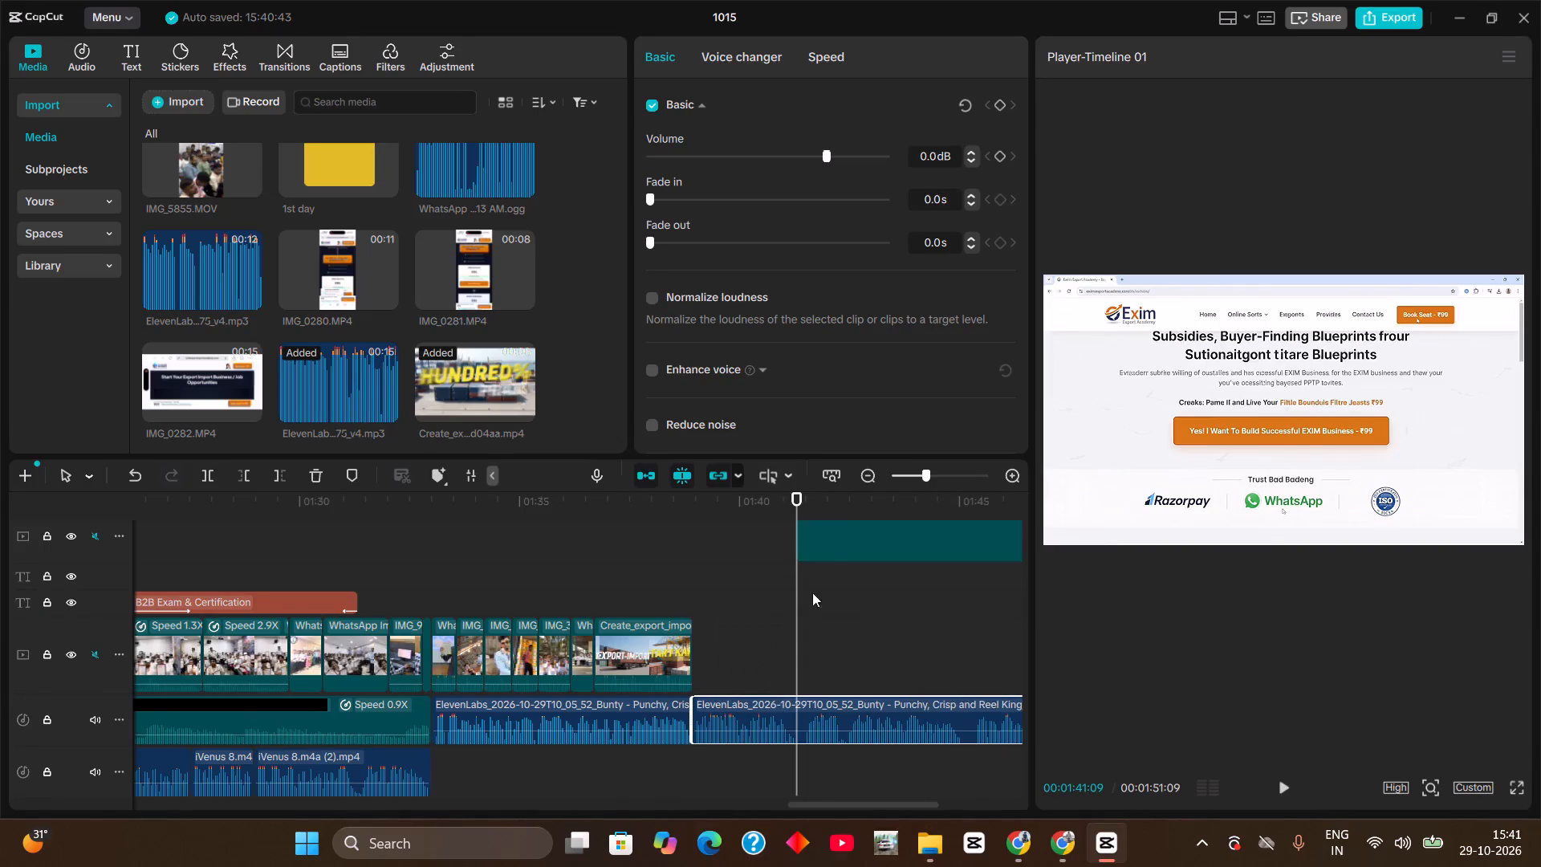
{"action": "left_click_drag", "start_coordinate": [858, 528], "coordinate": [743, 652]}
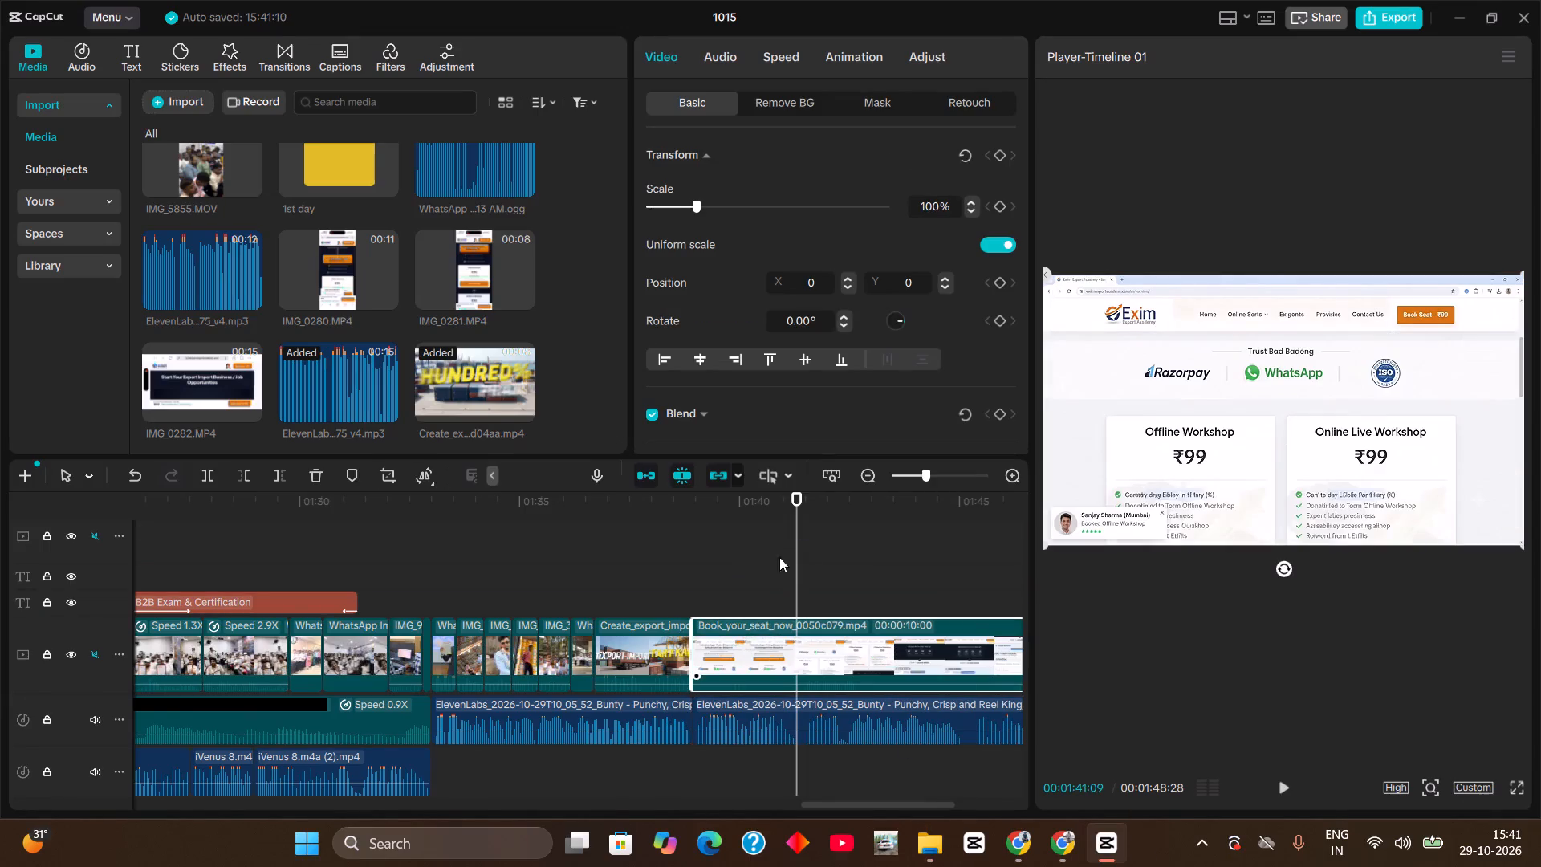
Scale the Book_your_seat_now clip to 110% and play a short stretch of it.
{"action": "left_click_drag", "start_coordinate": [702, 204], "coordinate": [720, 203]}
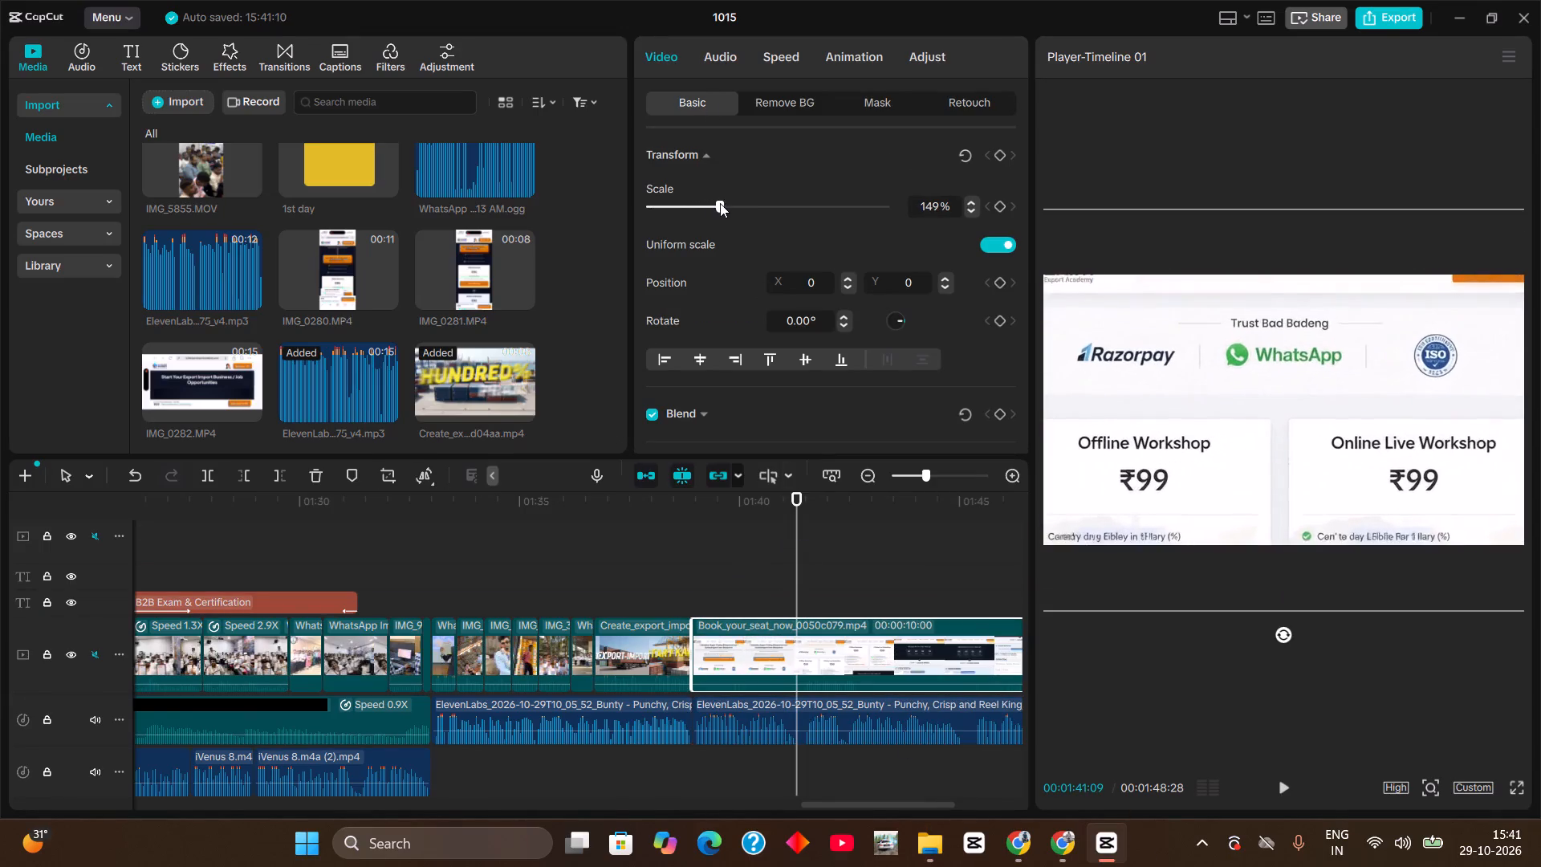
{"action": "left_click_drag", "start_coordinate": [720, 203], "coordinate": [702, 215]}
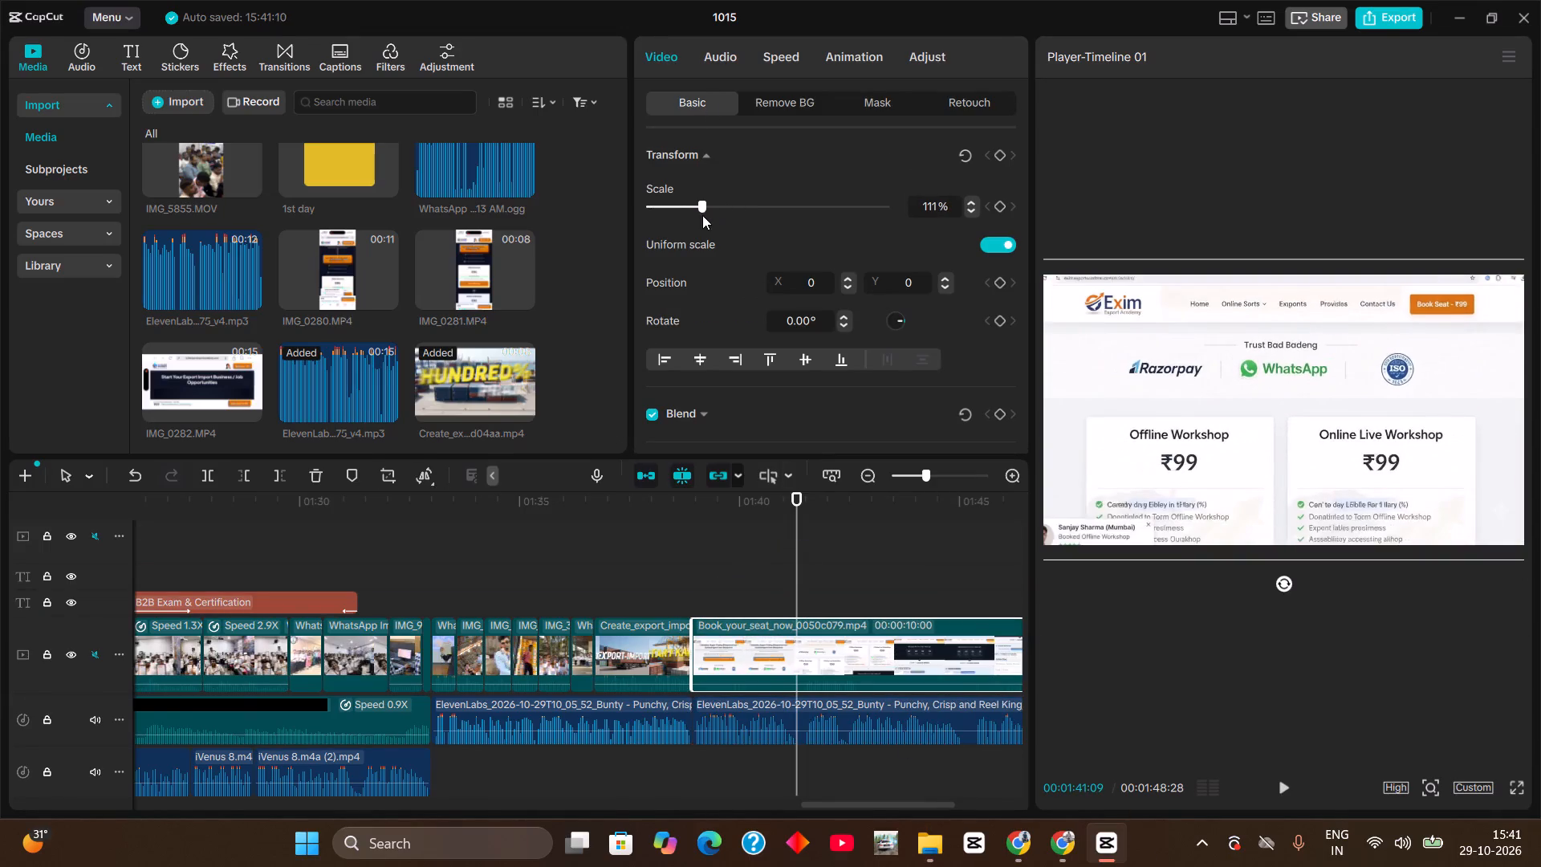
{"action": "left_click_drag", "start_coordinate": [702, 215], "coordinate": [701, 222]}
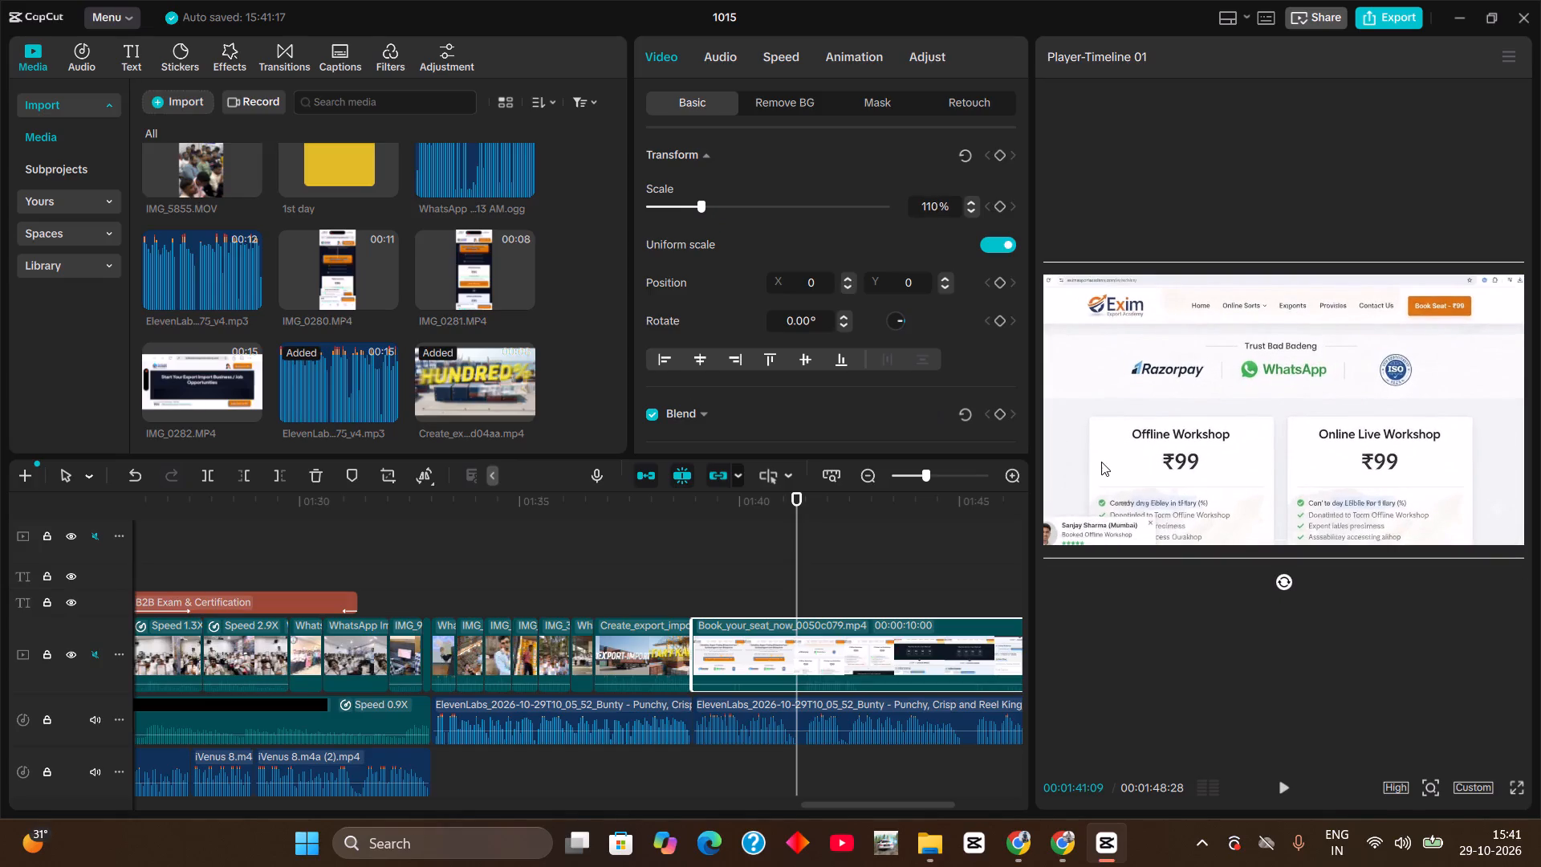
{"action": "key", "text": "space"}
{"action": "key", "text": "space"}
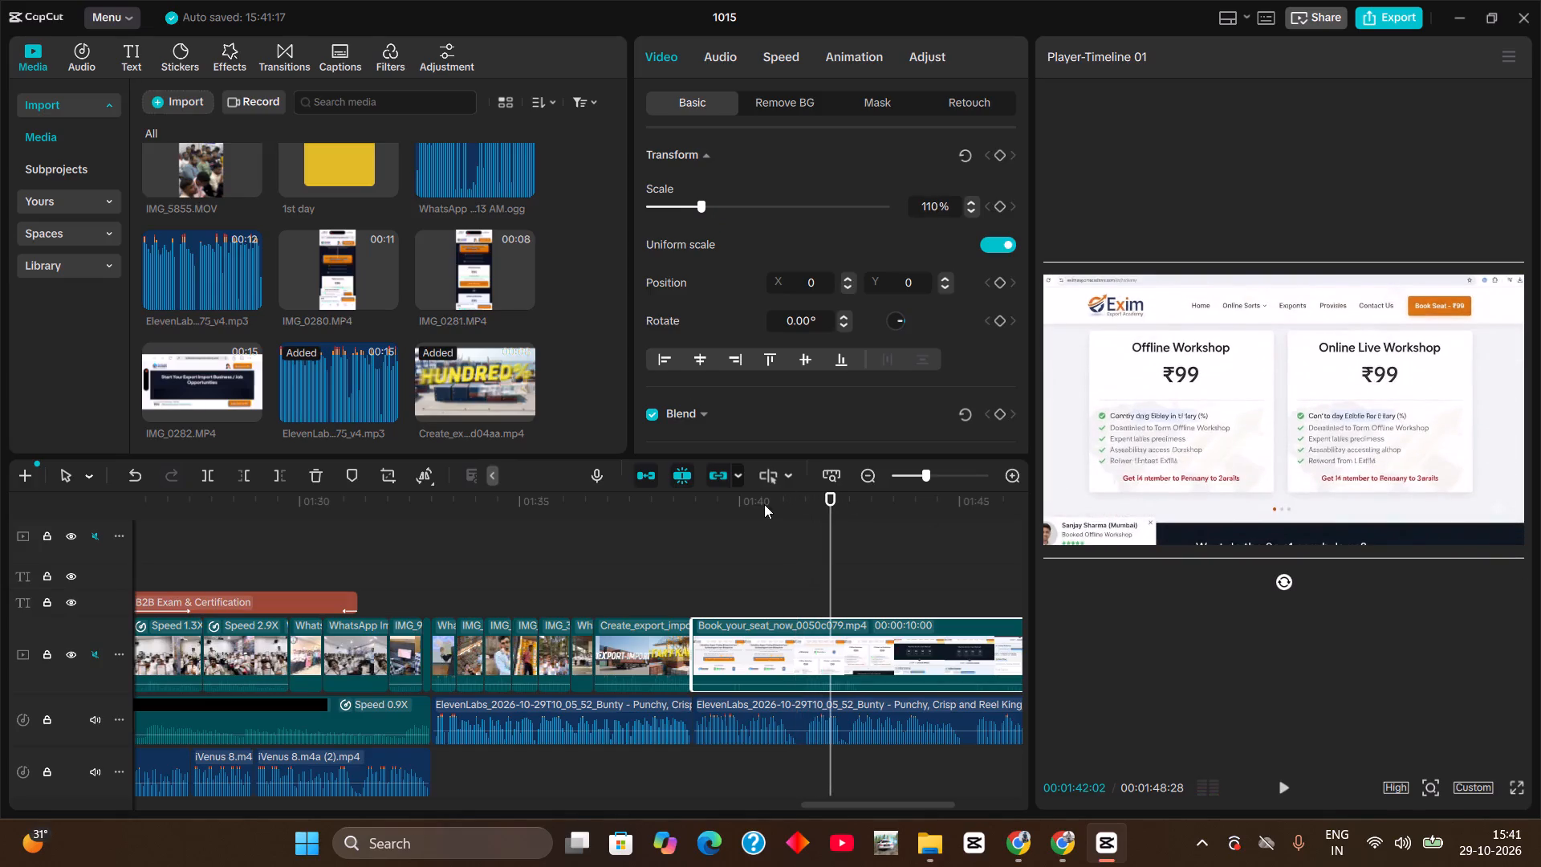
Find the "b2b full logo gif 1" video in Downloads and place it above the Book_your_seat_now clip, starting at 00:01:38:28.
{"action": "left_click", "coordinate": [689, 510]}
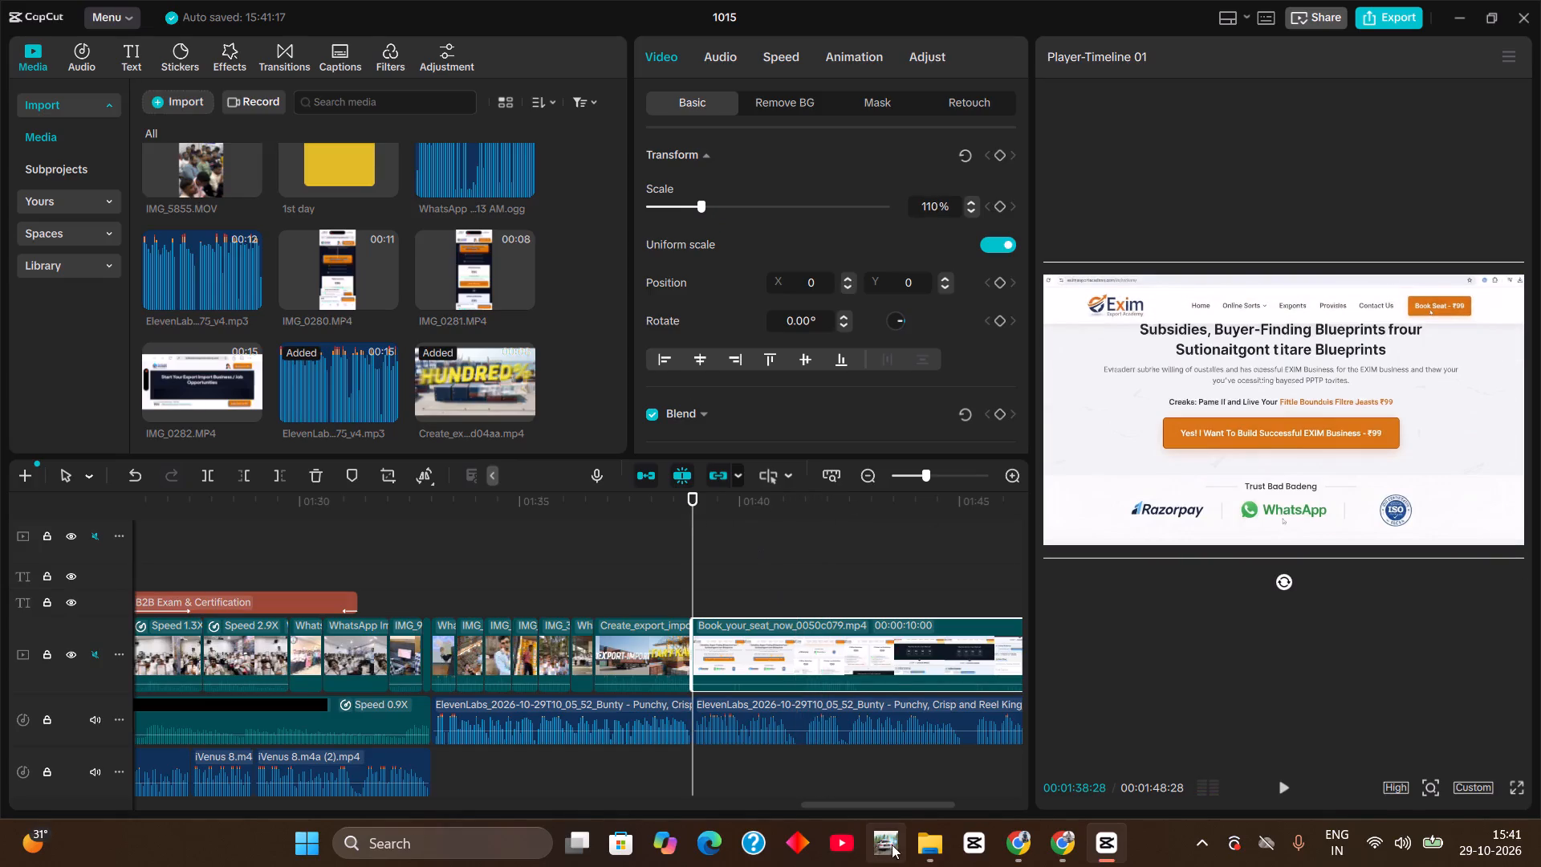
{"action": "left_click", "coordinate": [915, 844]}
{"action": "scroll", "coordinate": [584, 433], "scroll_direction": "down", "scroll_amount": 6}
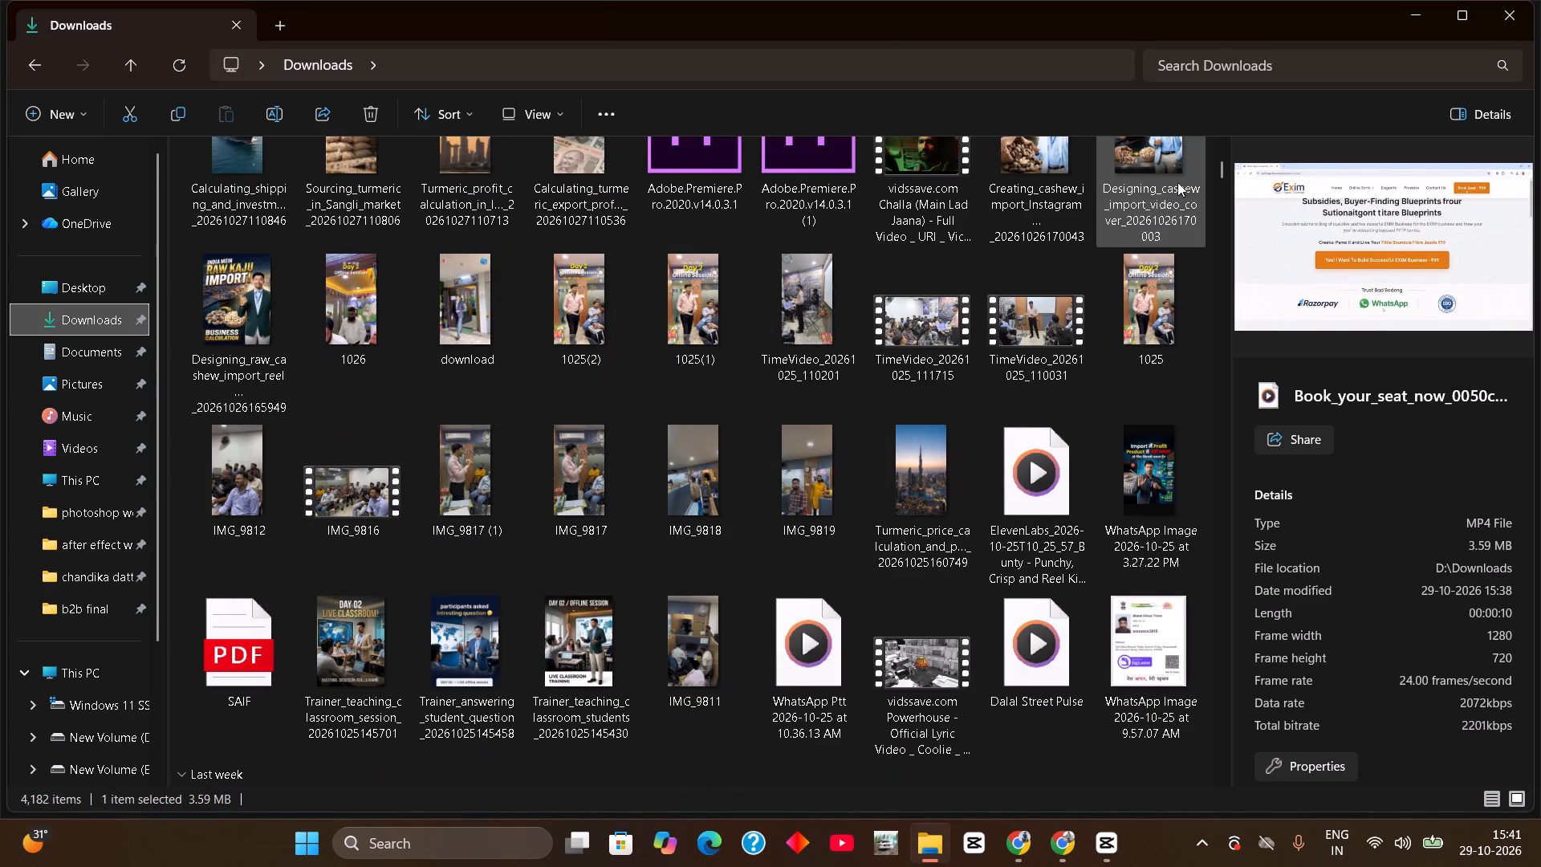
{"action": "left_click_drag", "start_coordinate": [1221, 174], "coordinate": [1182, 720]}
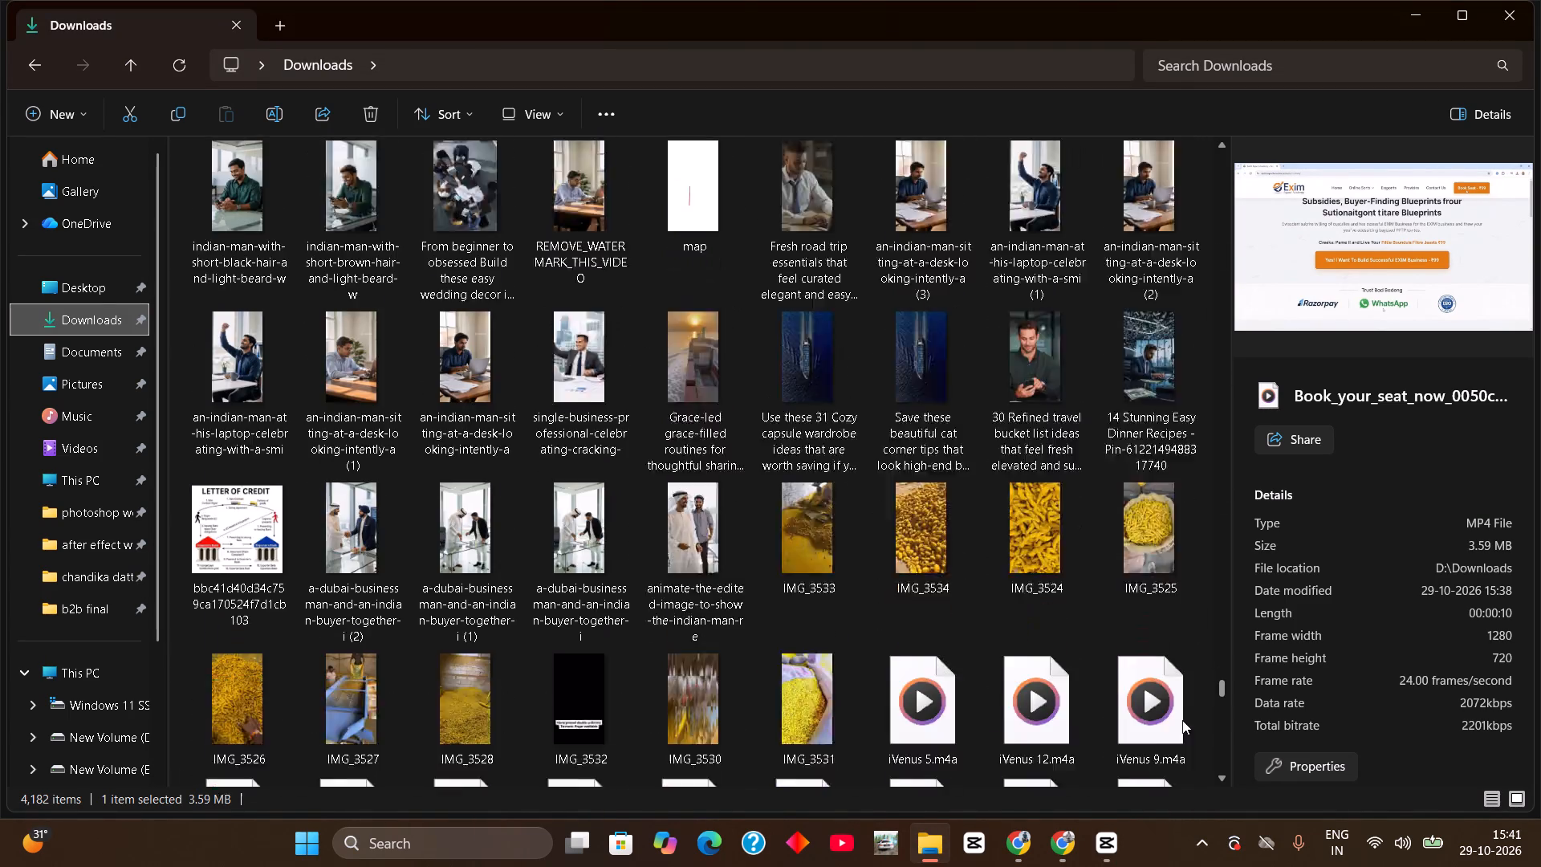
{"action": "left_click_drag", "start_coordinate": [1182, 720], "coordinate": [1182, 762]}
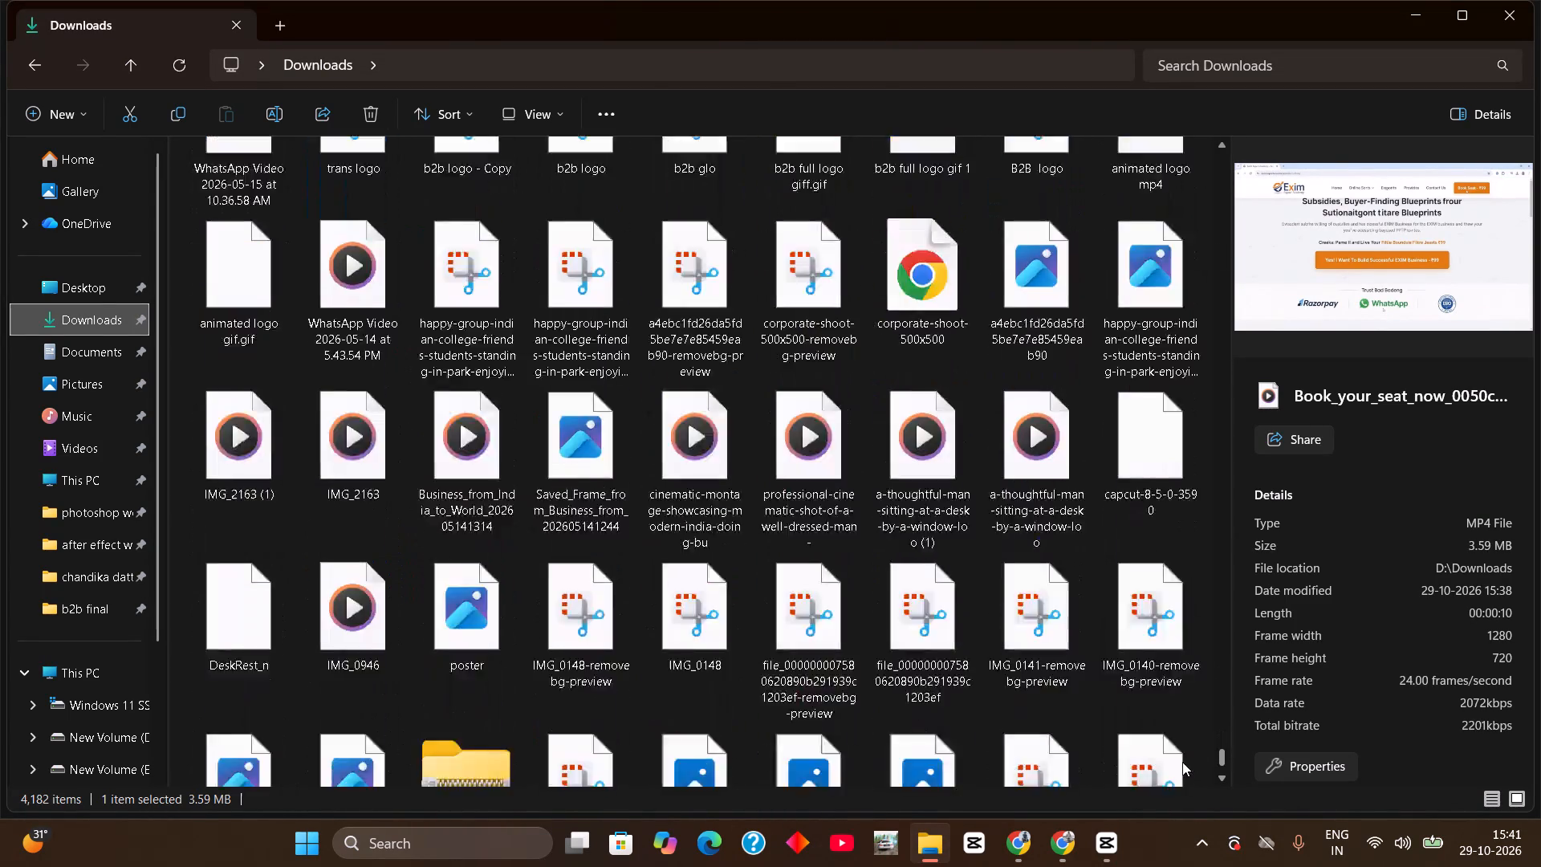
{"action": "left_click_drag", "start_coordinate": [1182, 762], "coordinate": [1182, 765]}
{"action": "scroll", "coordinate": [759, 479], "scroll_direction": "up", "scroll_amount": 4}
{"action": "scroll", "coordinate": [759, 479], "scroll_direction": "down", "scroll_amount": 1}
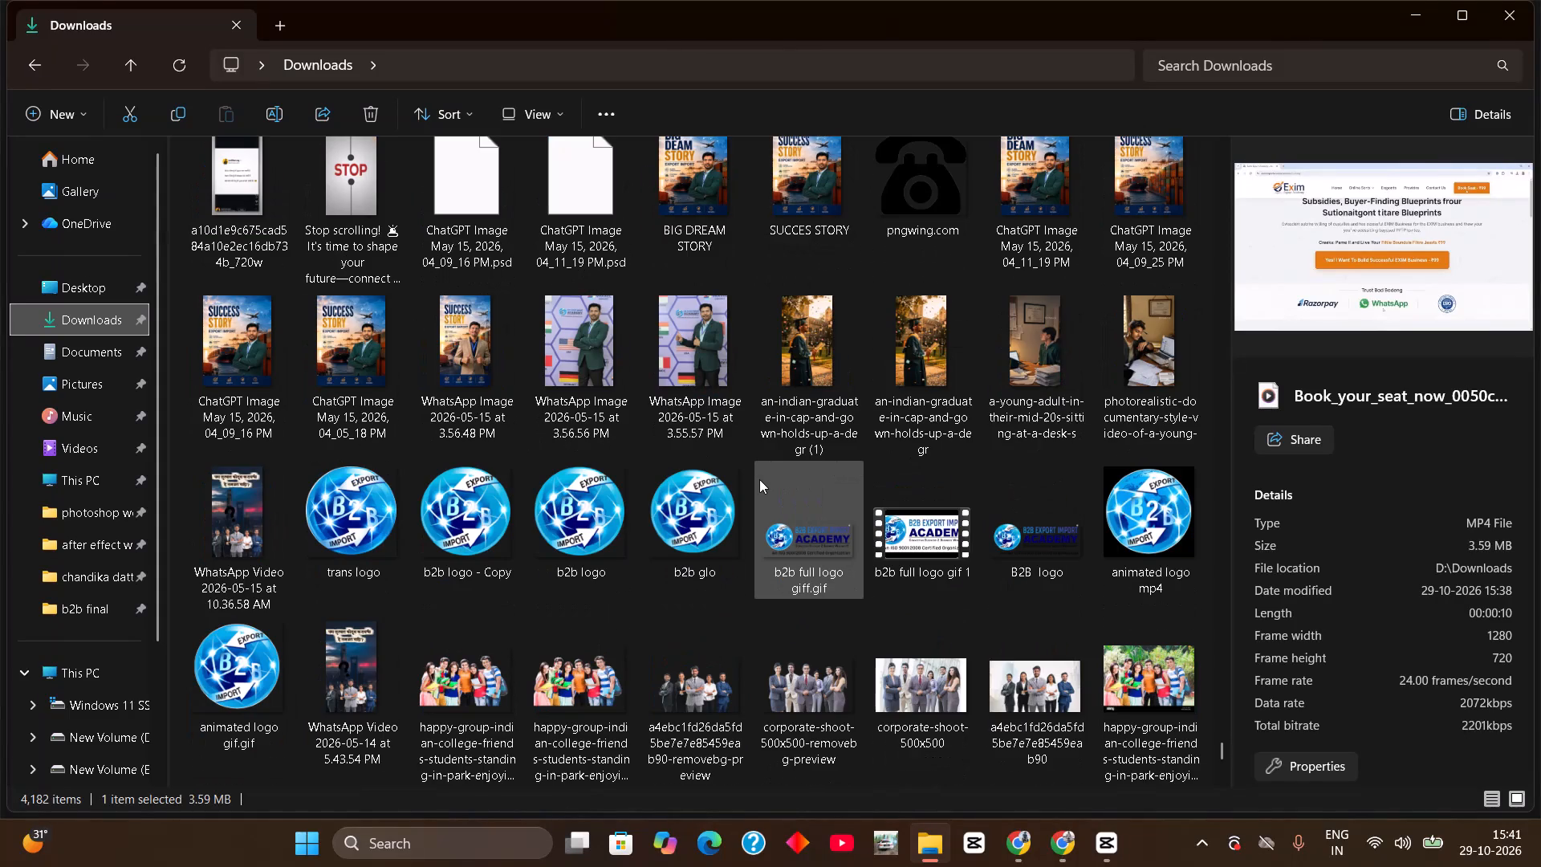
{"action": "left_click_drag", "start_coordinate": [911, 538], "coordinate": [1171, 838]}
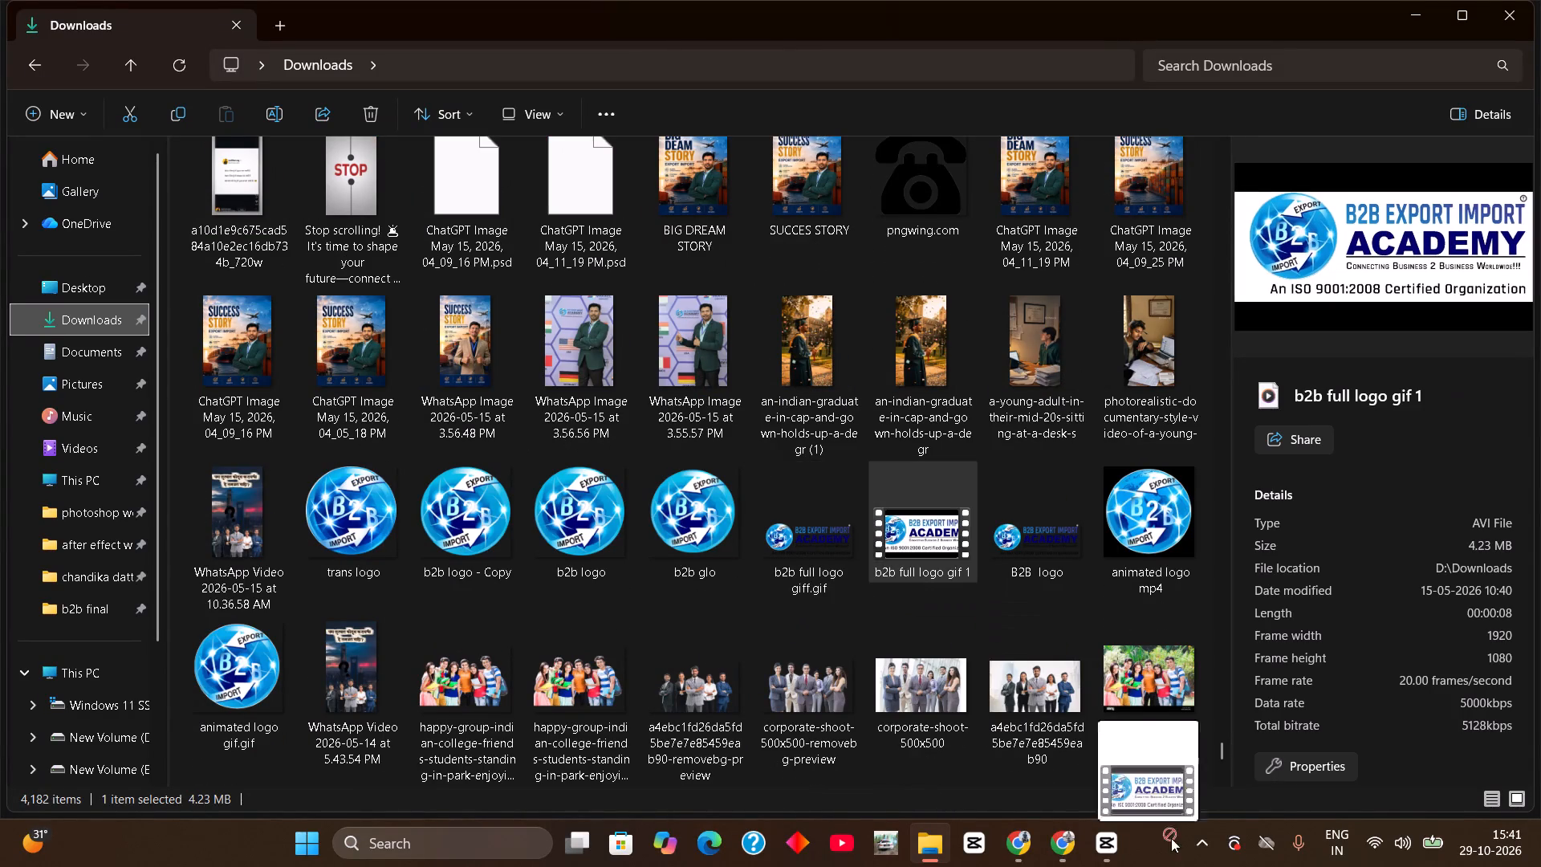
{"action": "left_click_drag", "start_coordinate": [1171, 838], "coordinate": [733, 622]}
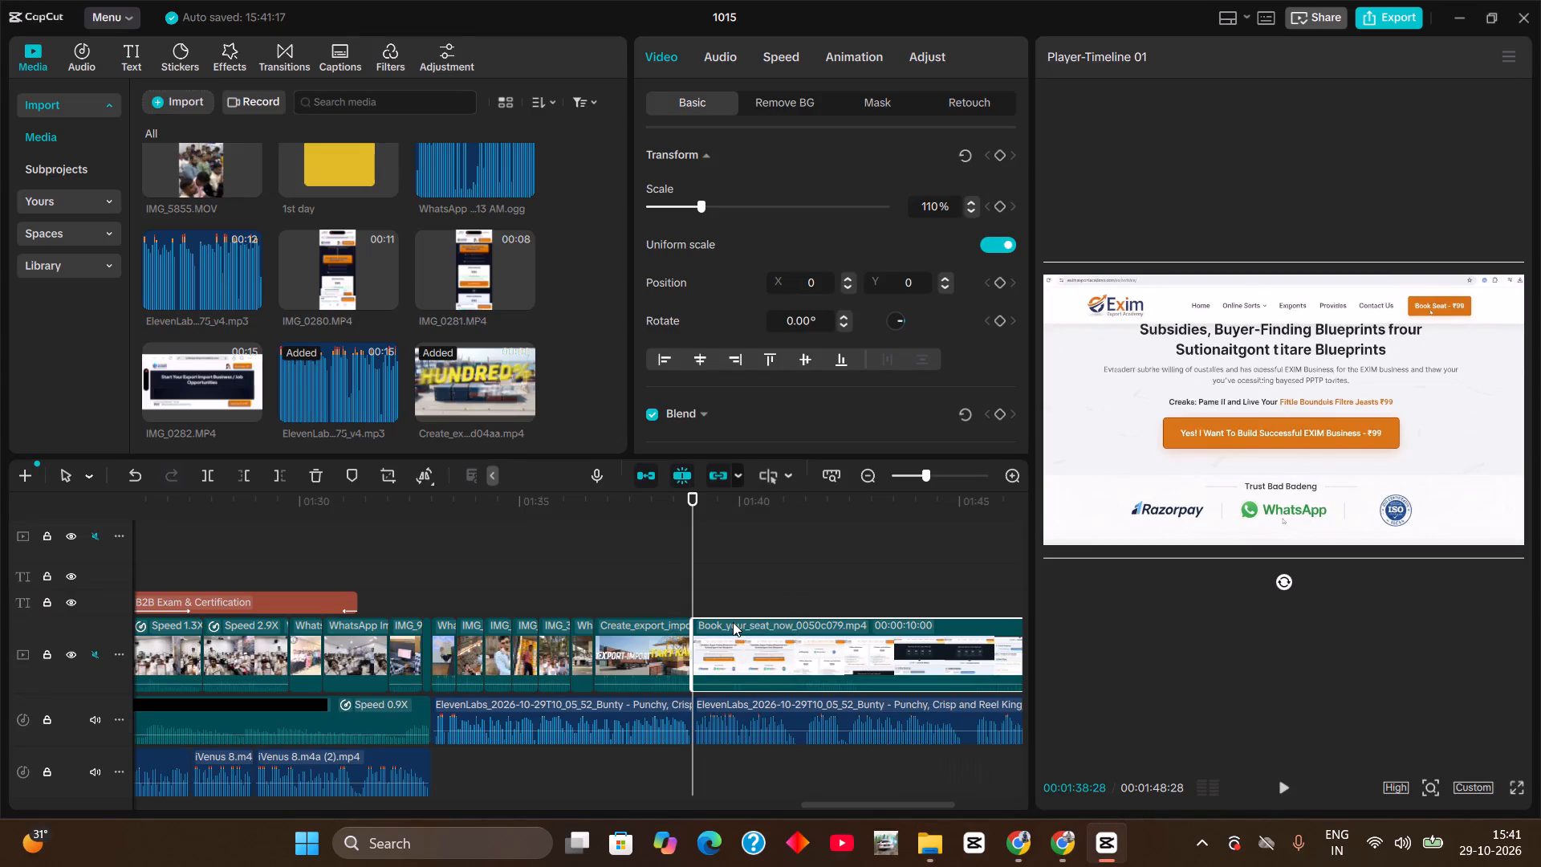
{"action": "left_click_drag", "start_coordinate": [723, 534], "coordinate": [724, 586]}
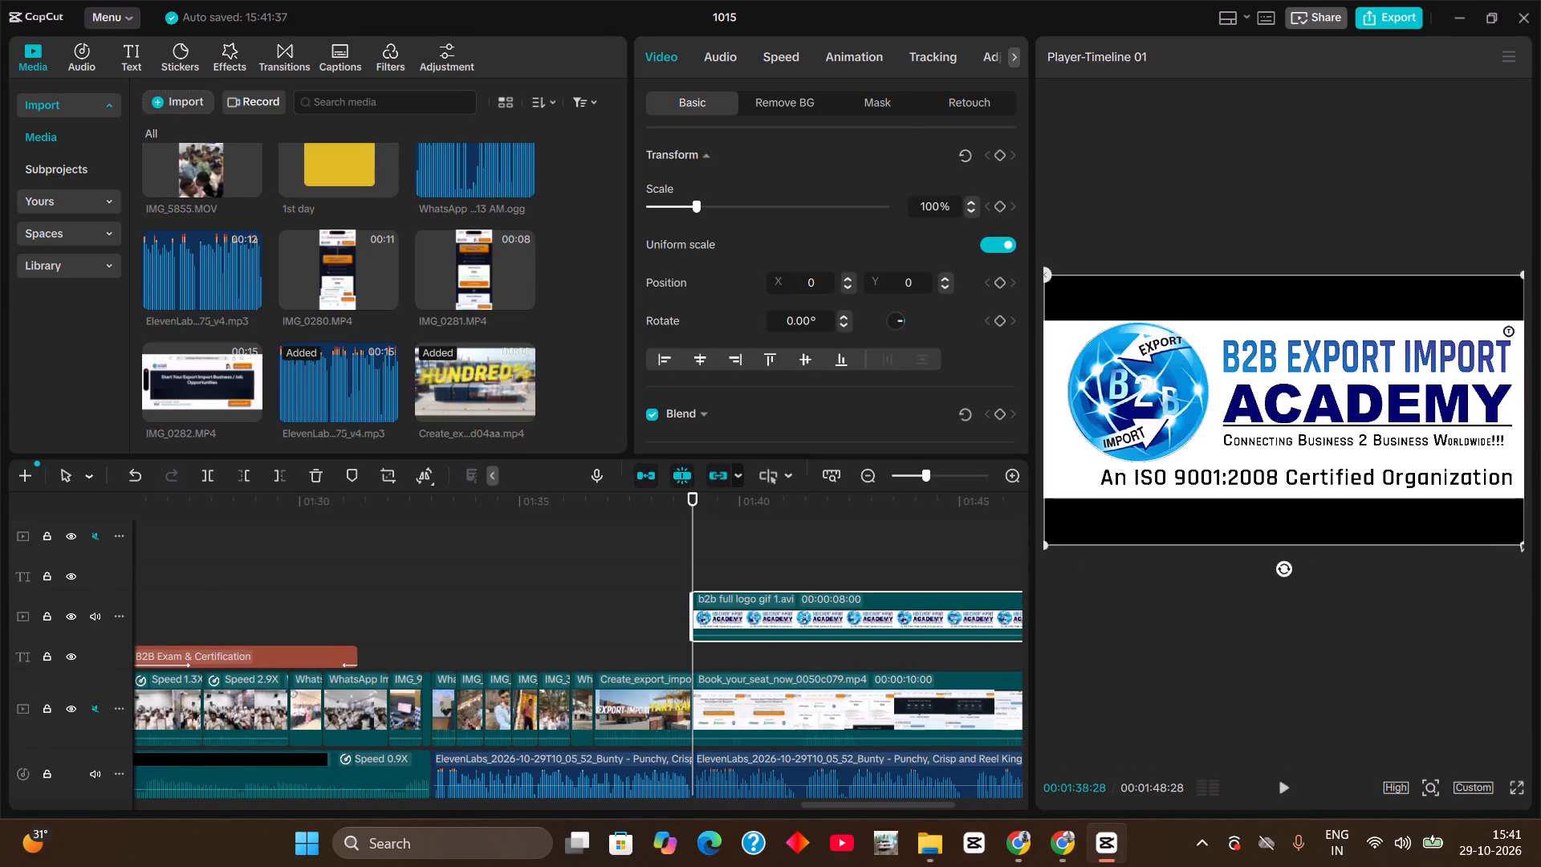
Shrink the b2b full logo clip to 54% and fit a rectangle mask around the logo to hide its black bars.
{"action": "left_click_drag", "start_coordinate": [1523, 547], "coordinate": [1386, 413]}
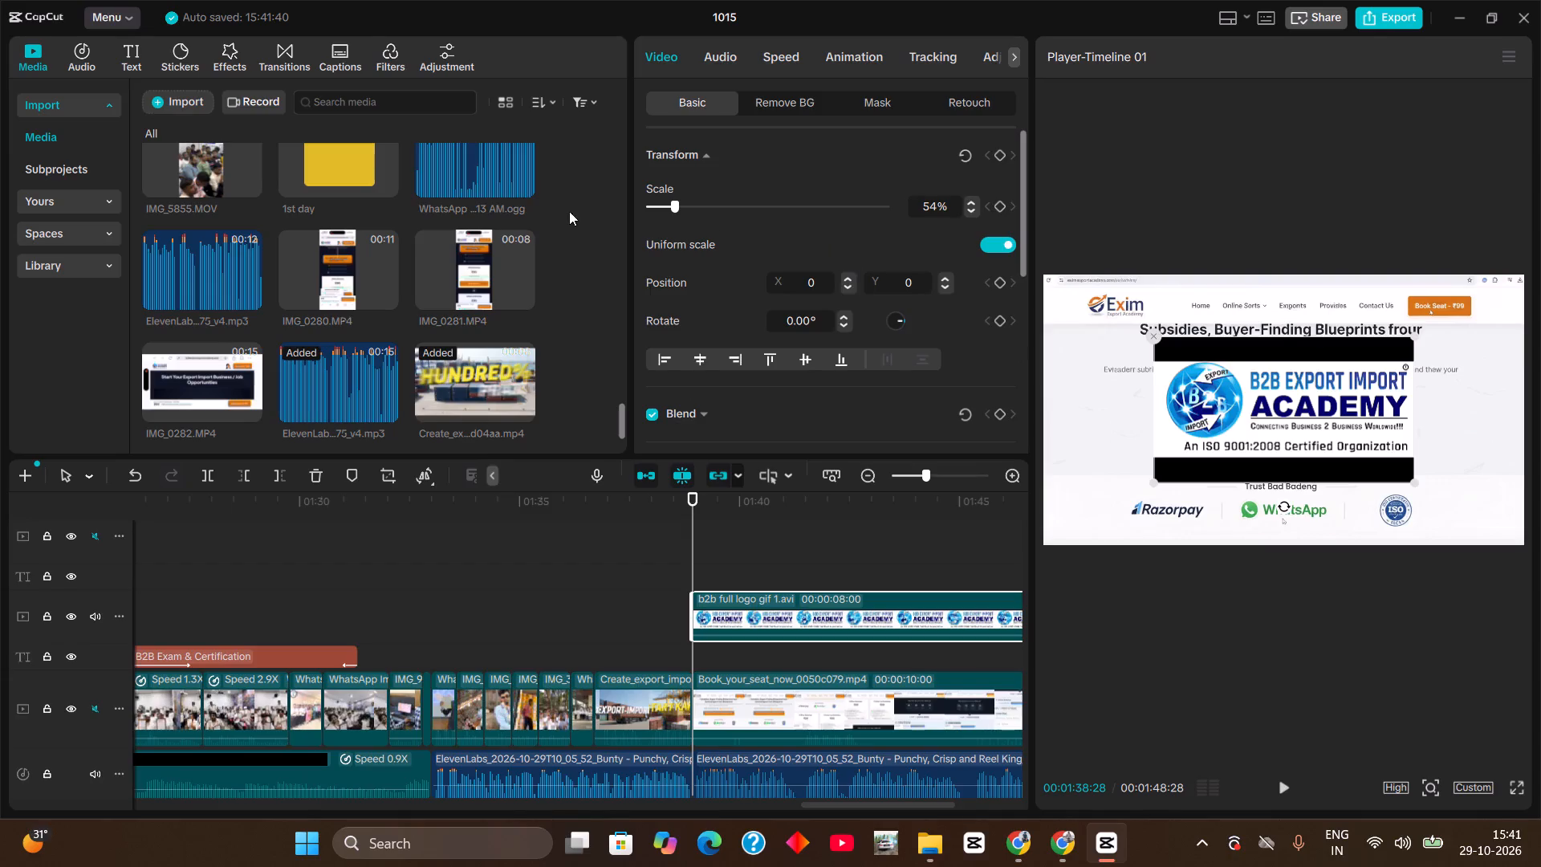
{"action": "left_click", "coordinate": [877, 101]}
{"action": "left_click", "coordinate": [690, 189]}
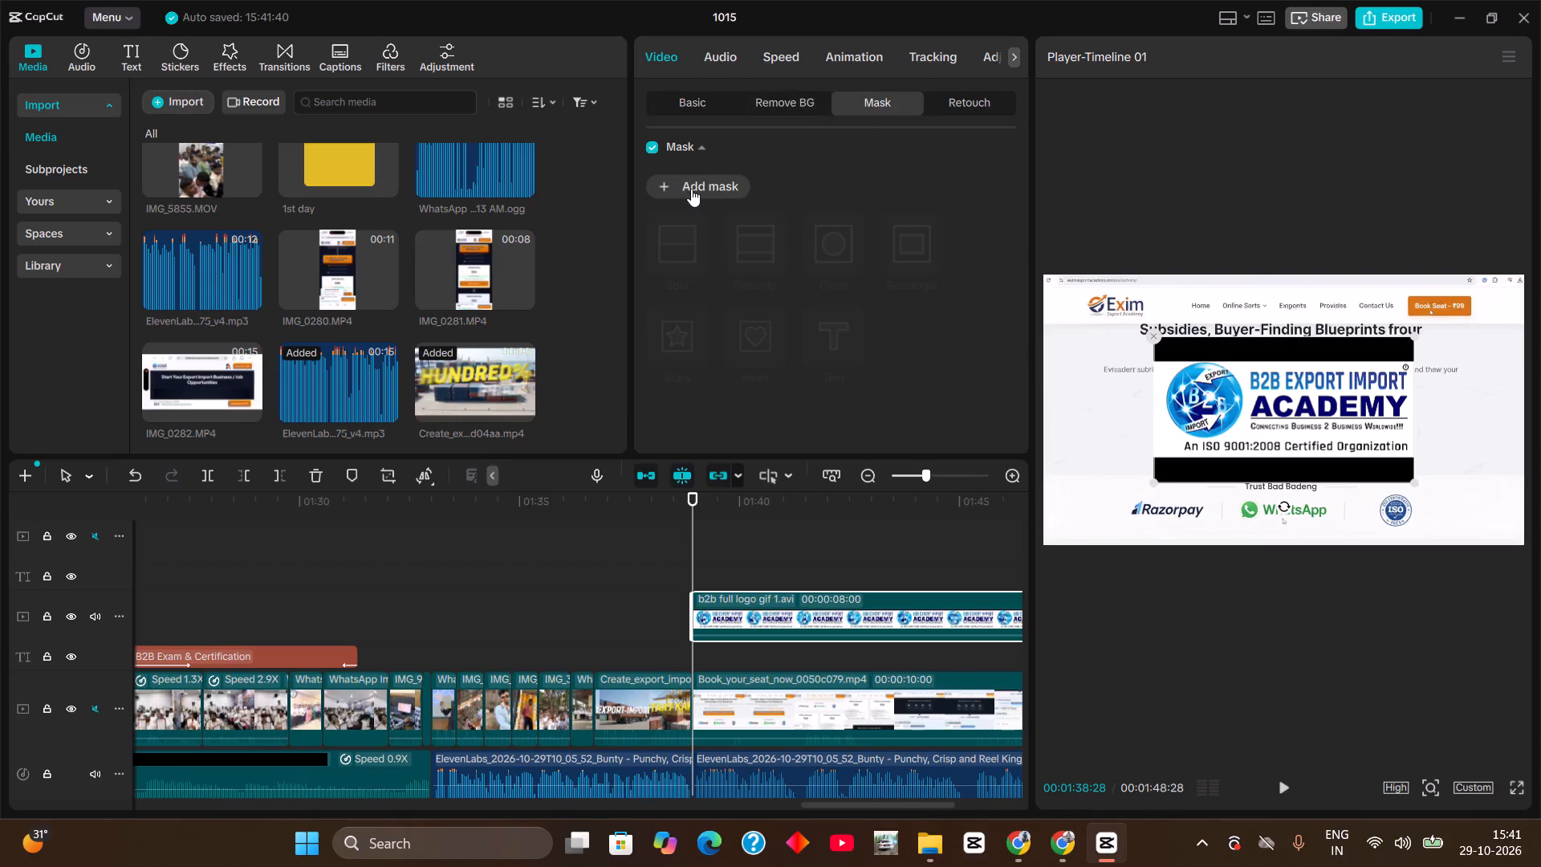
{"action": "left_click_drag", "start_coordinate": [1321, 405], "coordinate": [1351, 406]}
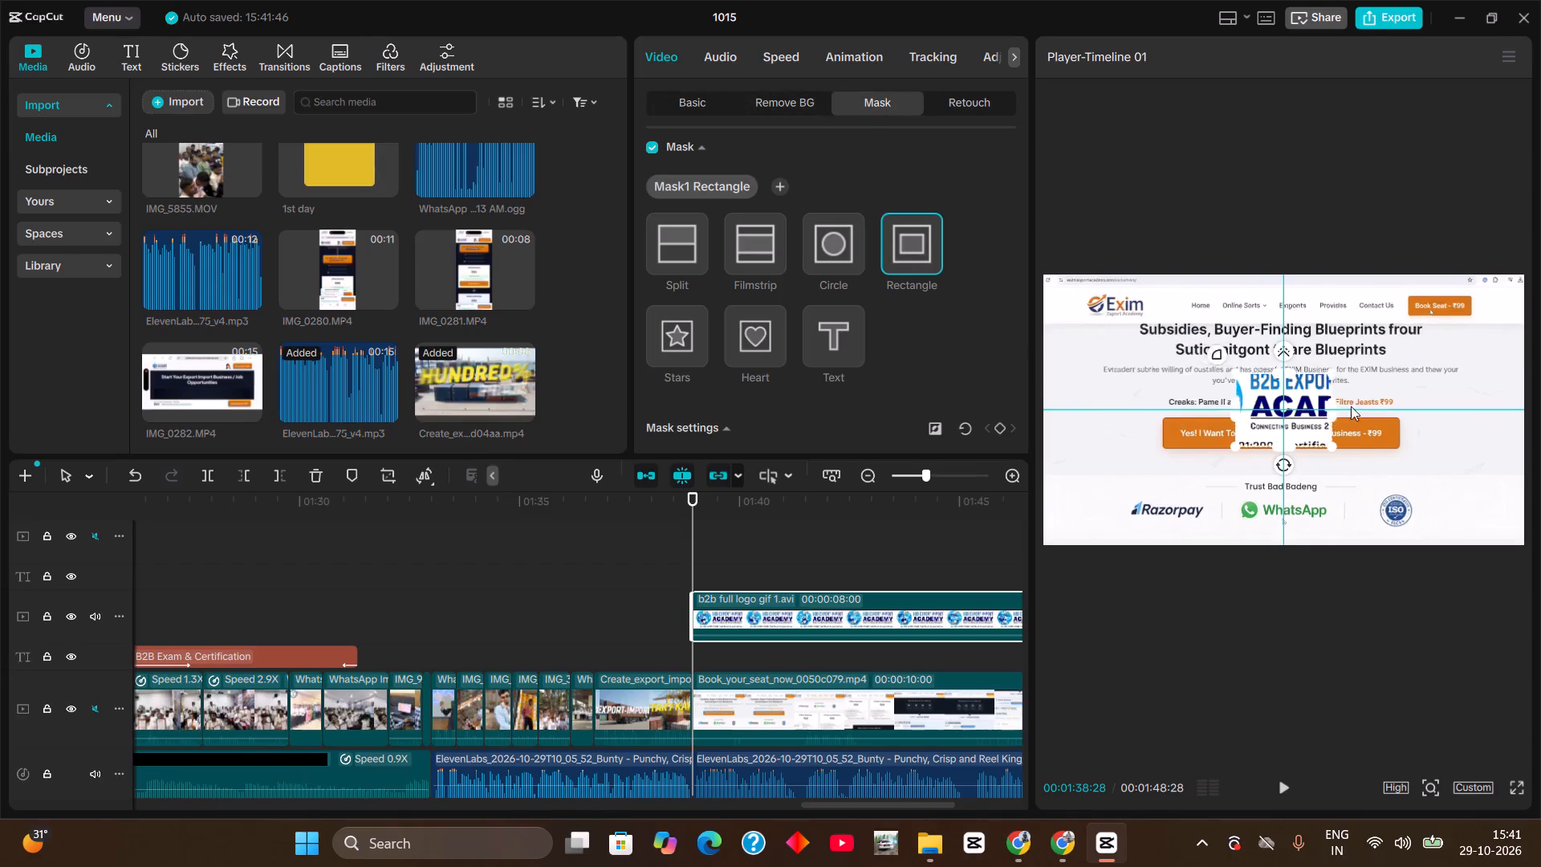
{"action": "left_click_drag", "start_coordinate": [1351, 406], "coordinate": [1484, 438]}
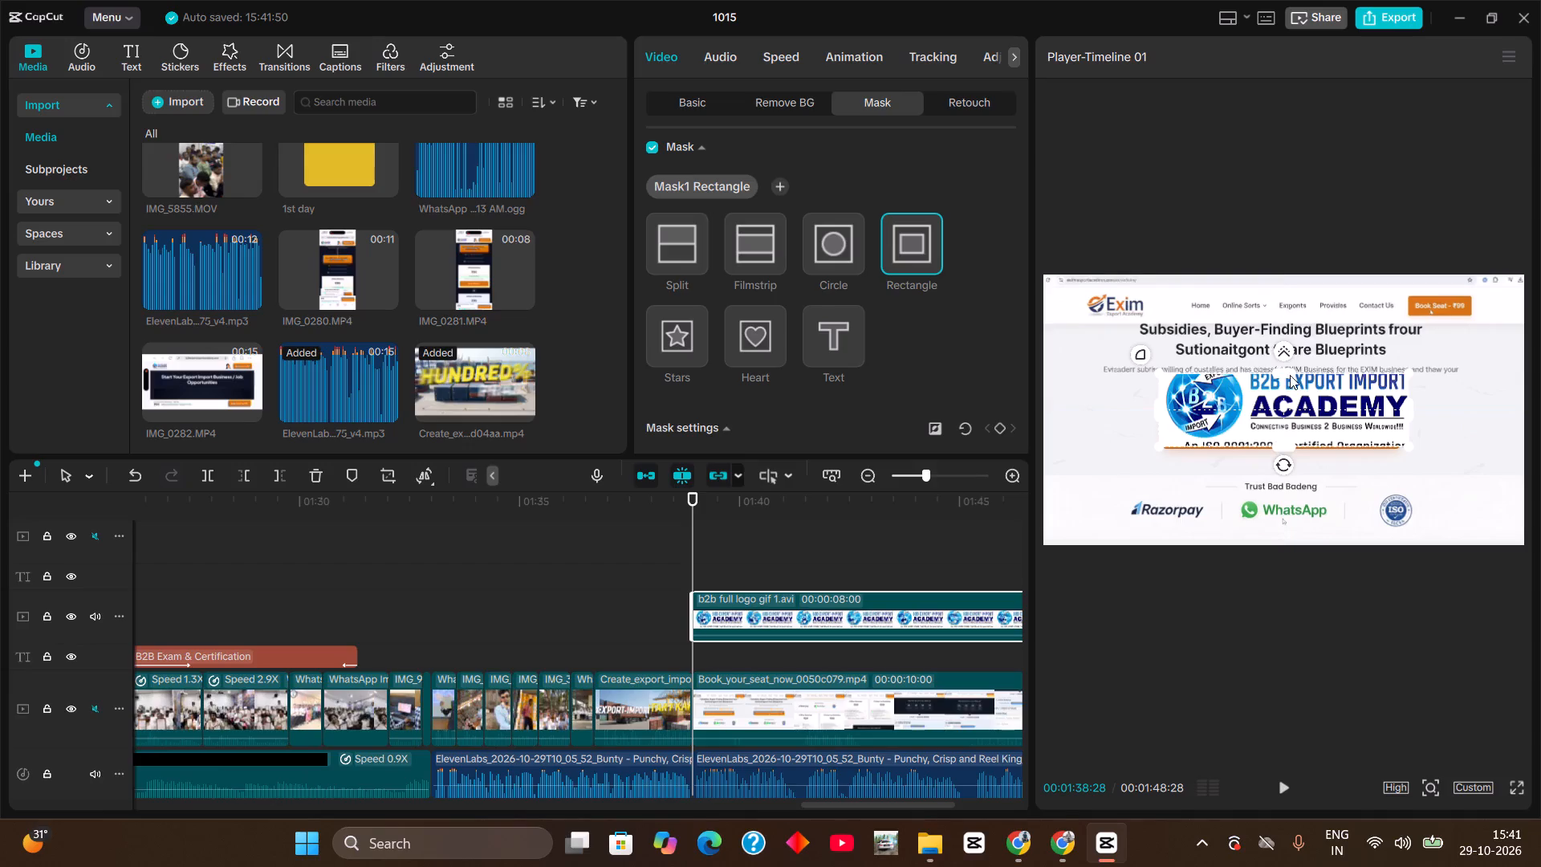
{"action": "left_click_drag", "start_coordinate": [1290, 375], "coordinate": [1287, 351]}
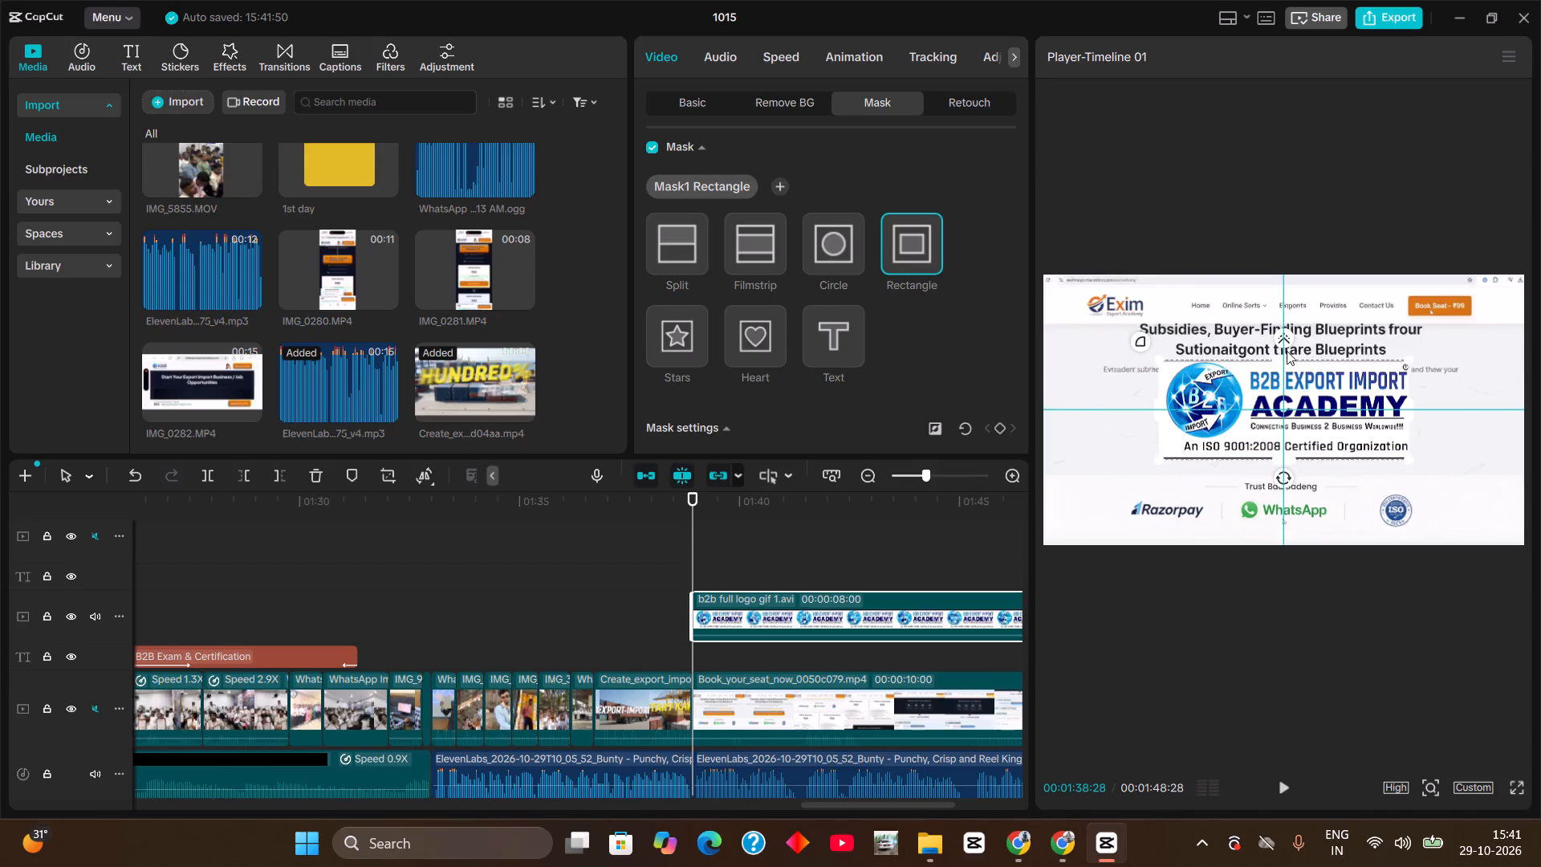
{"action": "left_click_drag", "start_coordinate": [1287, 351], "coordinate": [1287, 355]}
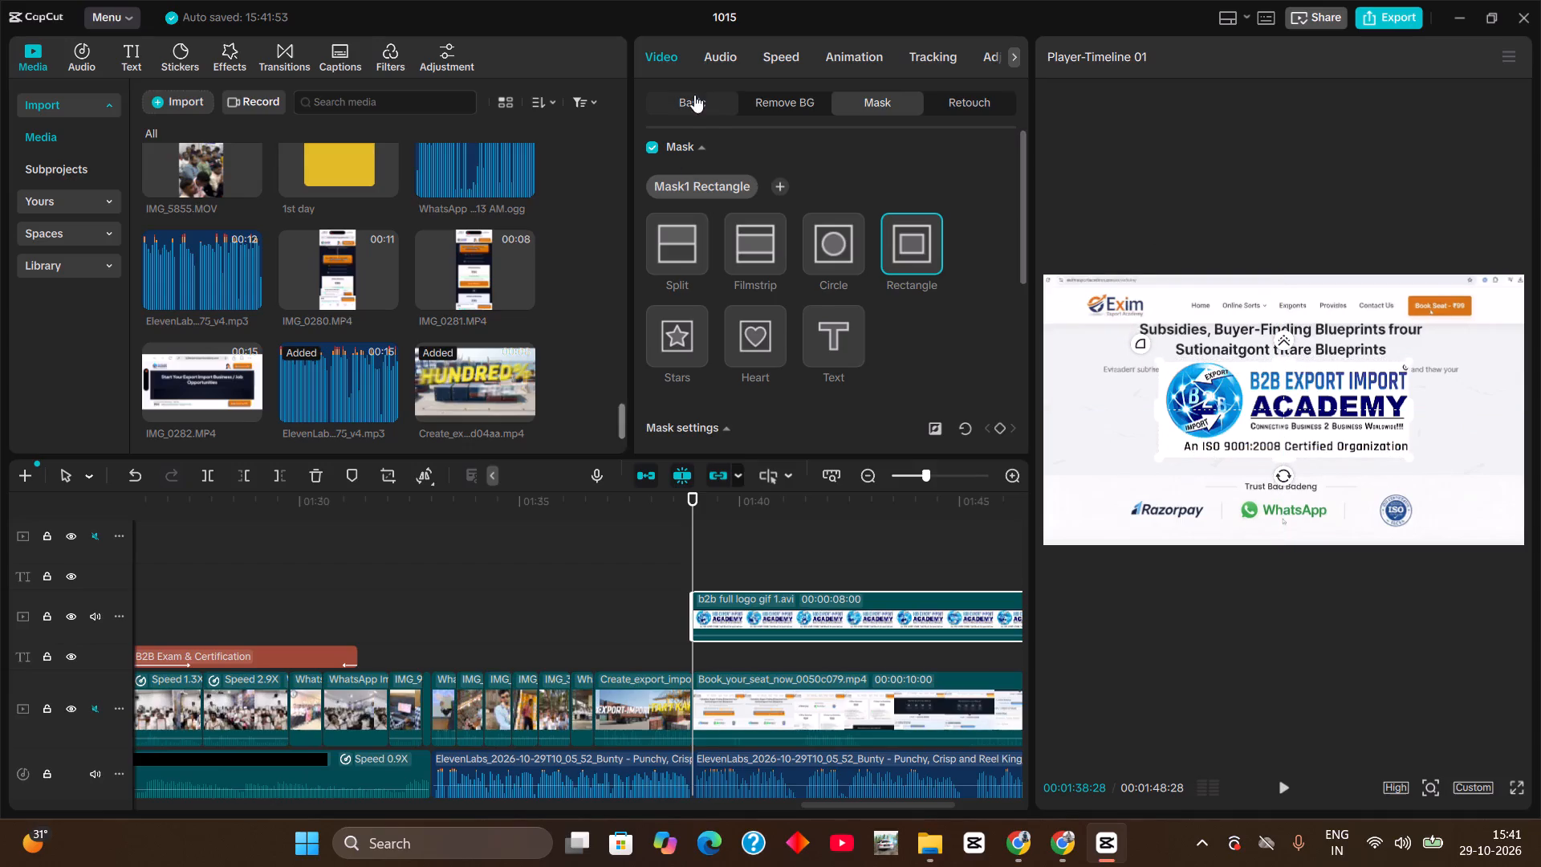
Scale the masked B2B logo down to 19% and position it over the Exim logo in the website header.
{"action": "left_click", "coordinate": [700, 104]}
{"action": "left_click_drag", "start_coordinate": [1252, 406], "coordinate": [1162, 336]}
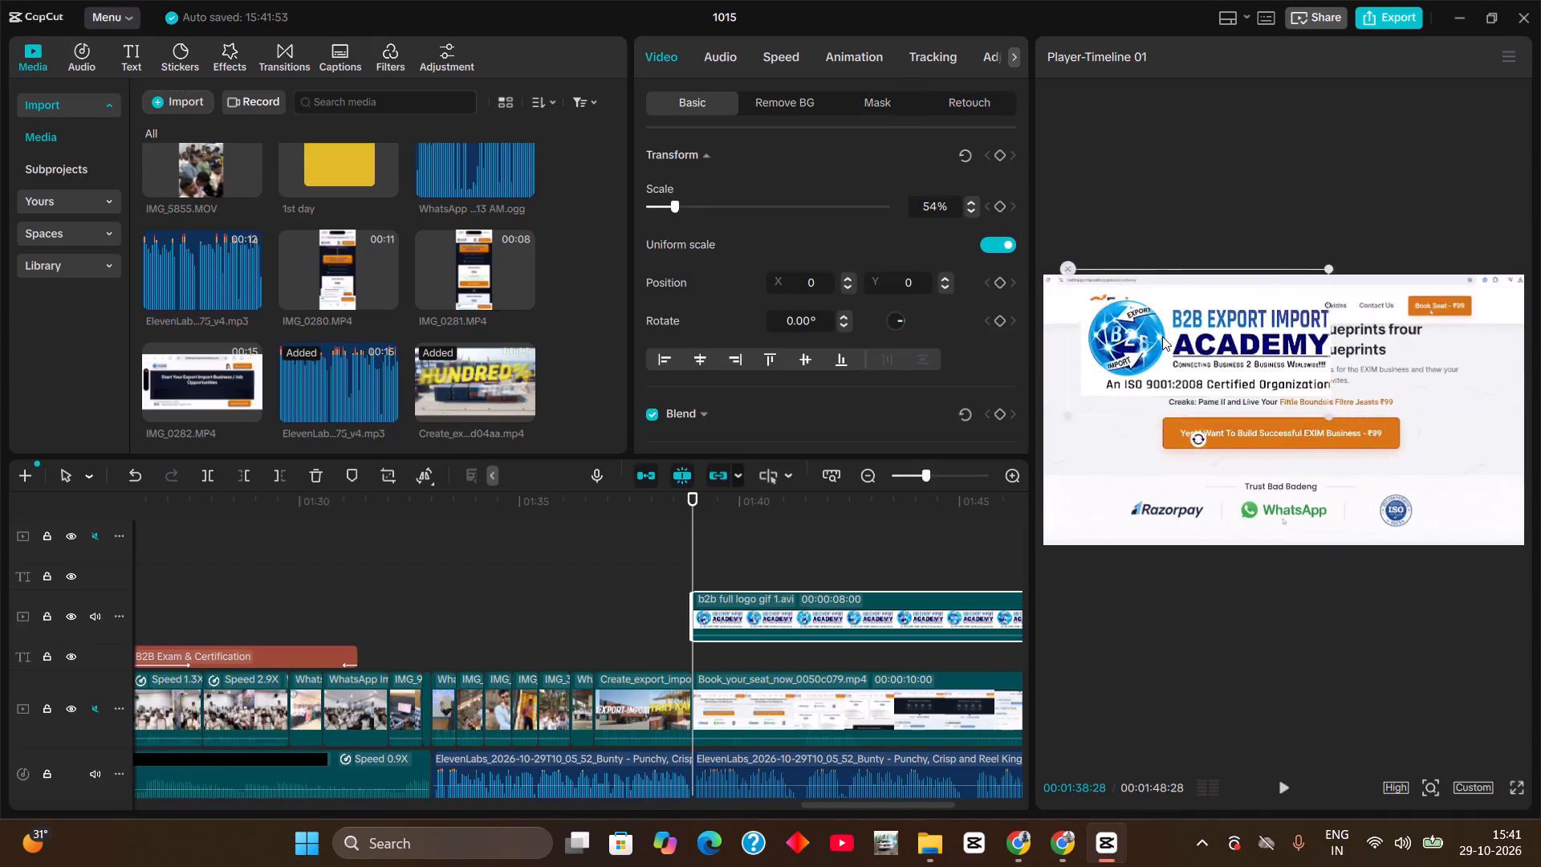
{"action": "left_click_drag", "start_coordinate": [1162, 336], "coordinate": [1116, 326]}
{"action": "left_click_drag", "start_coordinate": [1267, 363], "coordinate": [1284, 326]}
{"action": "left_click_drag", "start_coordinate": [1295, 368], "coordinate": [1193, 267]}
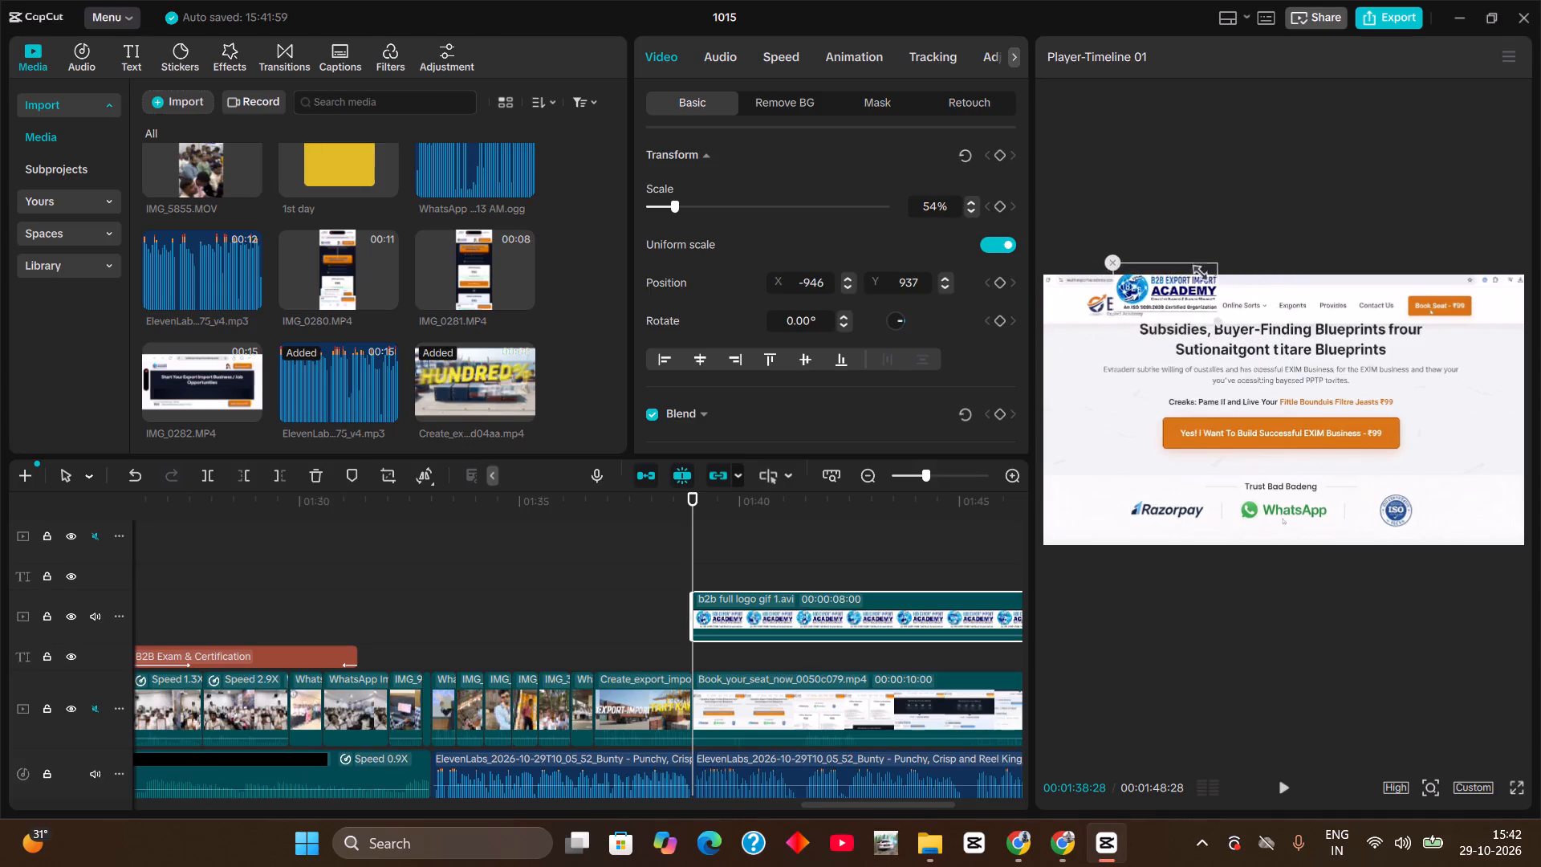
{"action": "left_click_drag", "start_coordinate": [1193, 267], "coordinate": [1186, 263]}
{"action": "left_click_drag", "start_coordinate": [1170, 294], "coordinate": [1109, 313]}
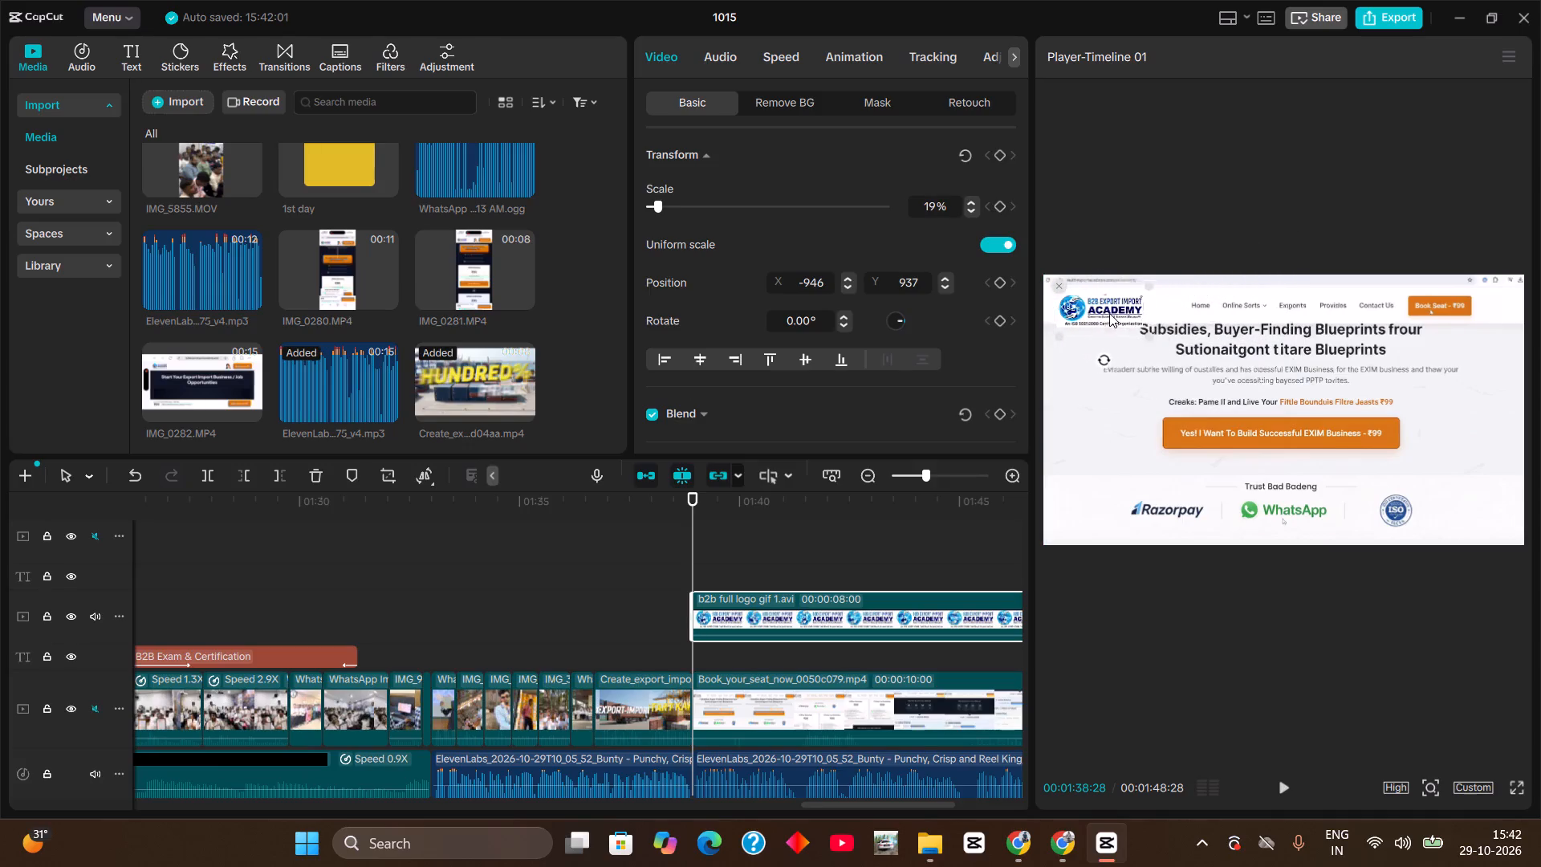
{"action": "left_click_drag", "start_coordinate": [1109, 313], "coordinate": [1108, 305]}
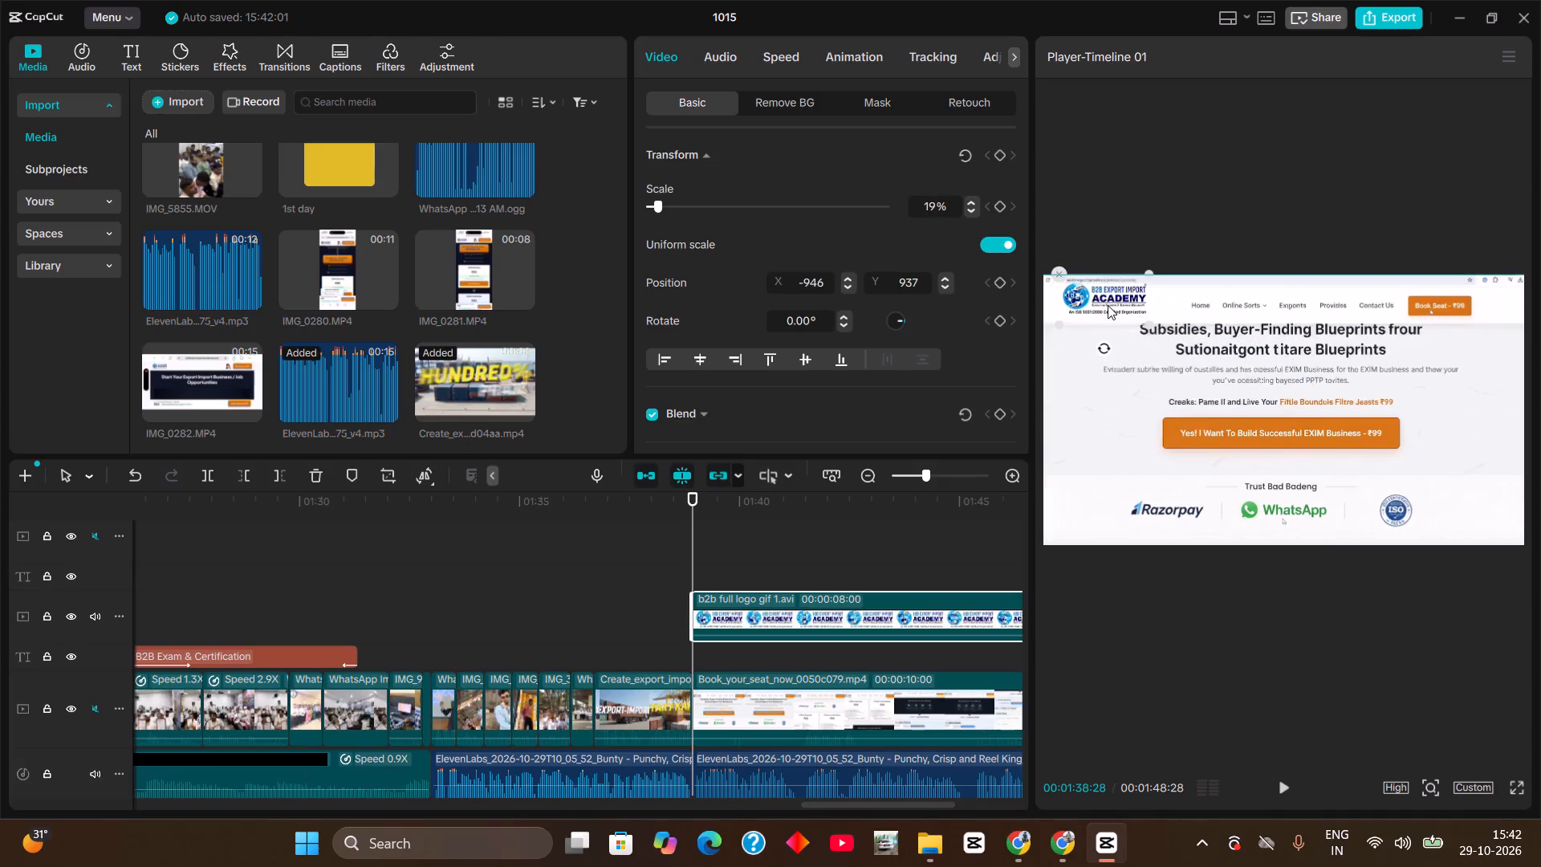
{"action": "left_click_drag", "start_coordinate": [1108, 305], "coordinate": [1107, 306]}
{"action": "left_click", "coordinate": [1136, 586]}
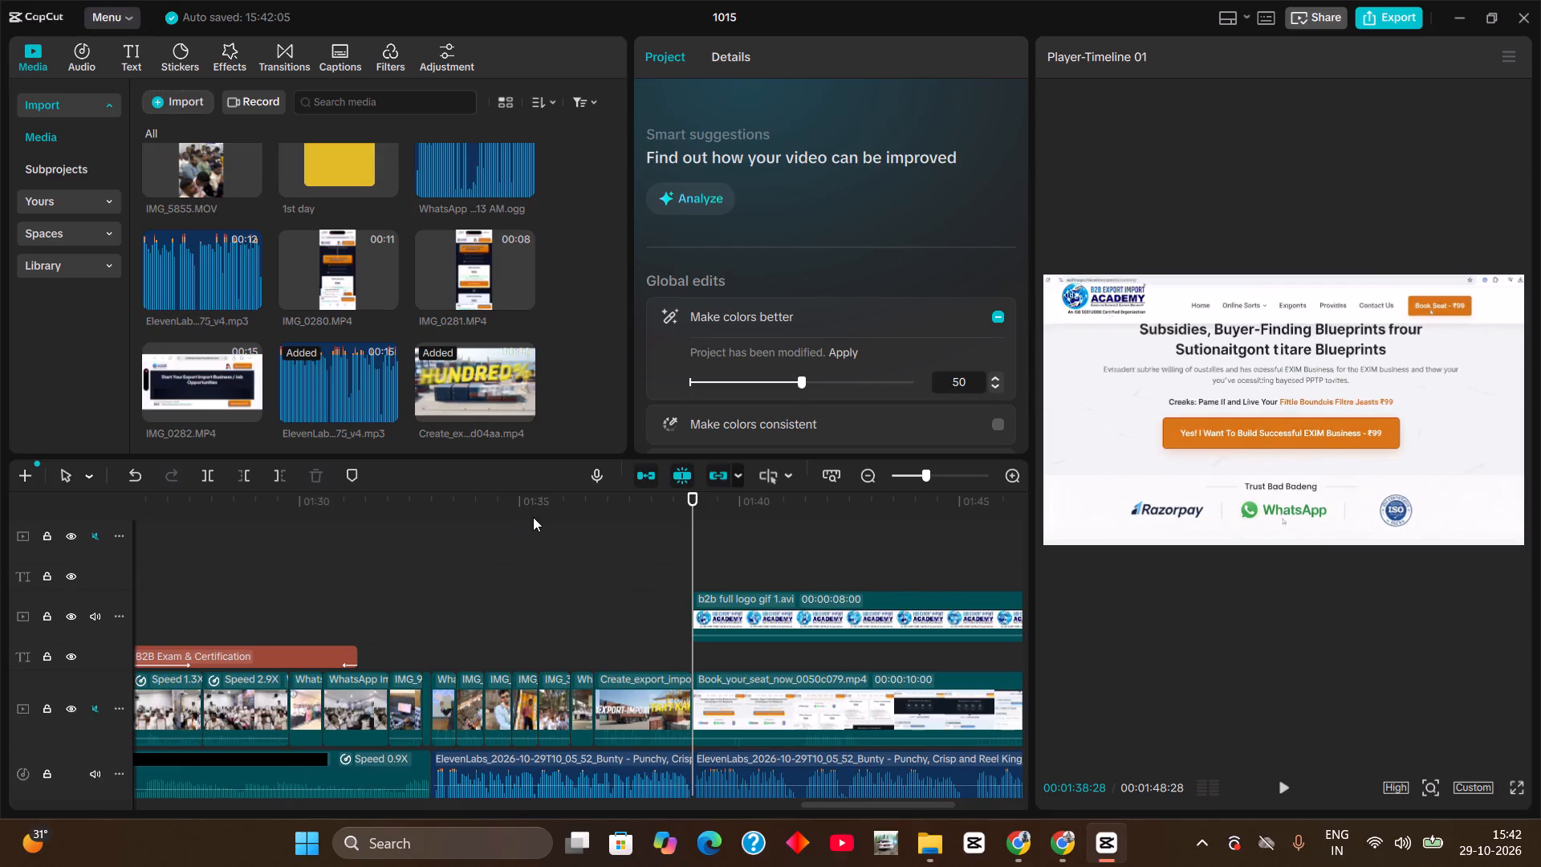
Play through the website clip with the logo overlay to check it against the voiceover, and replay from 00:01:38:28.
{"action": "left_click", "coordinate": [600, 509]}
{"action": "key", "text": "space"}
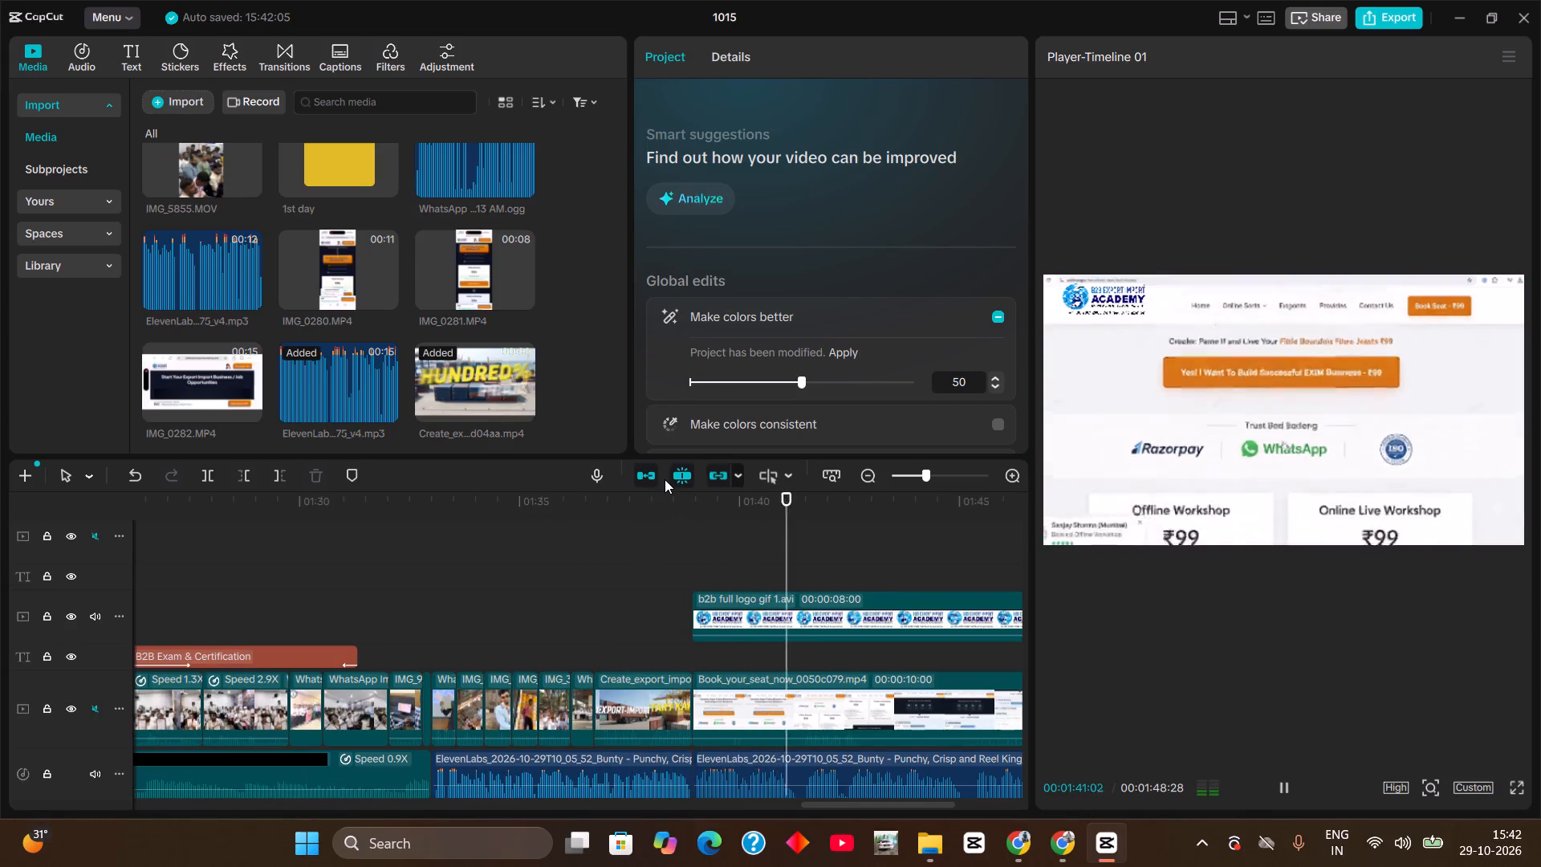
{"action": "key", "text": "space"}
{"action": "key", "text": "space"}
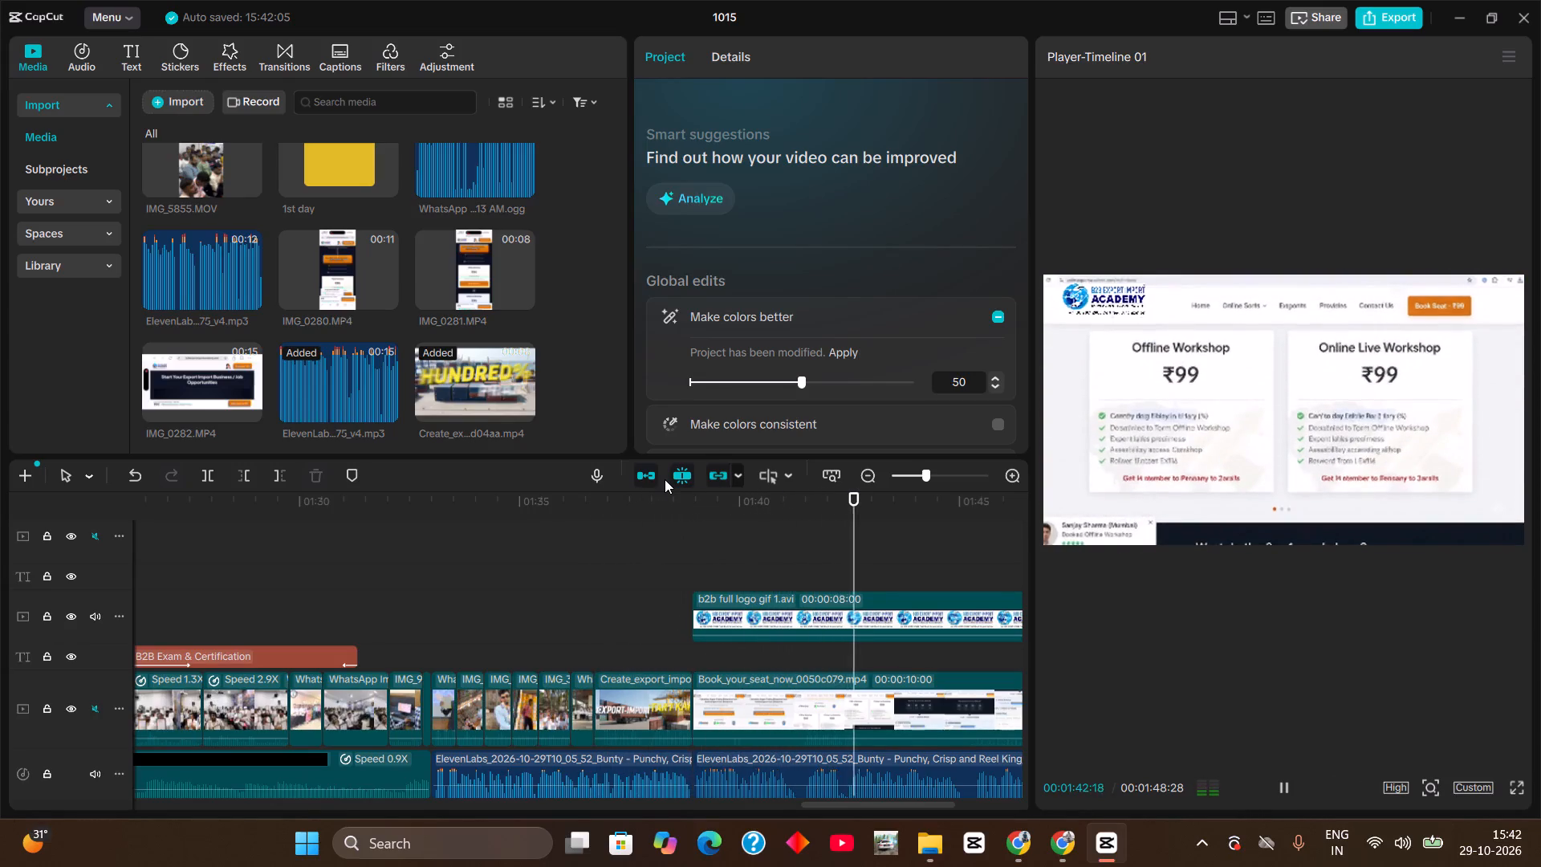
{"action": "key", "text": "space"}
{"action": "key", "text": "space"}
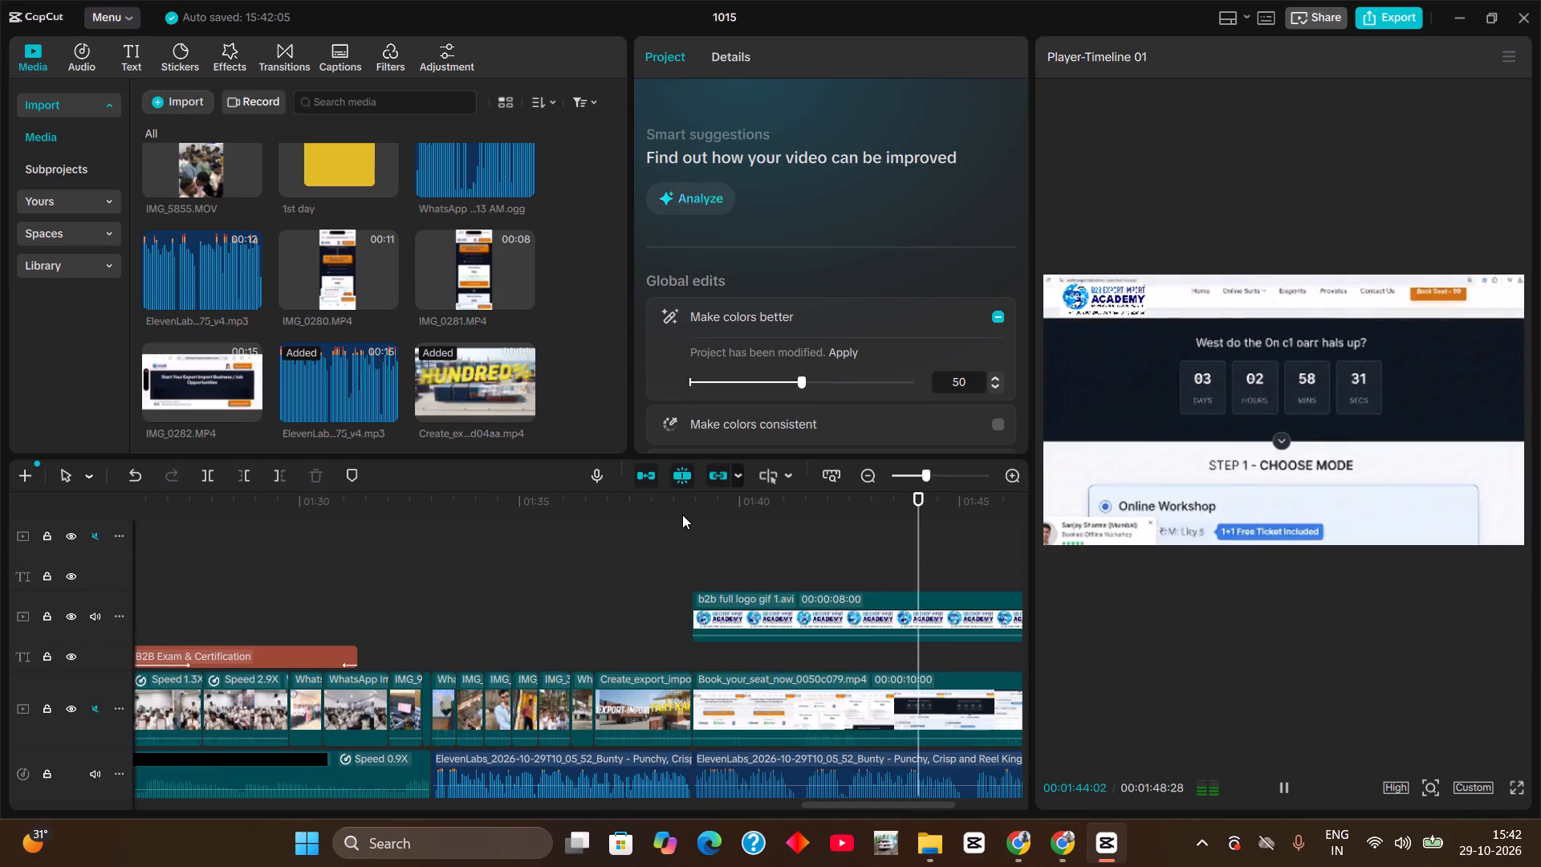
{"action": "key", "text": "space"}
{"action": "left_click", "coordinate": [694, 521]}
{"action": "key", "text": "space"}
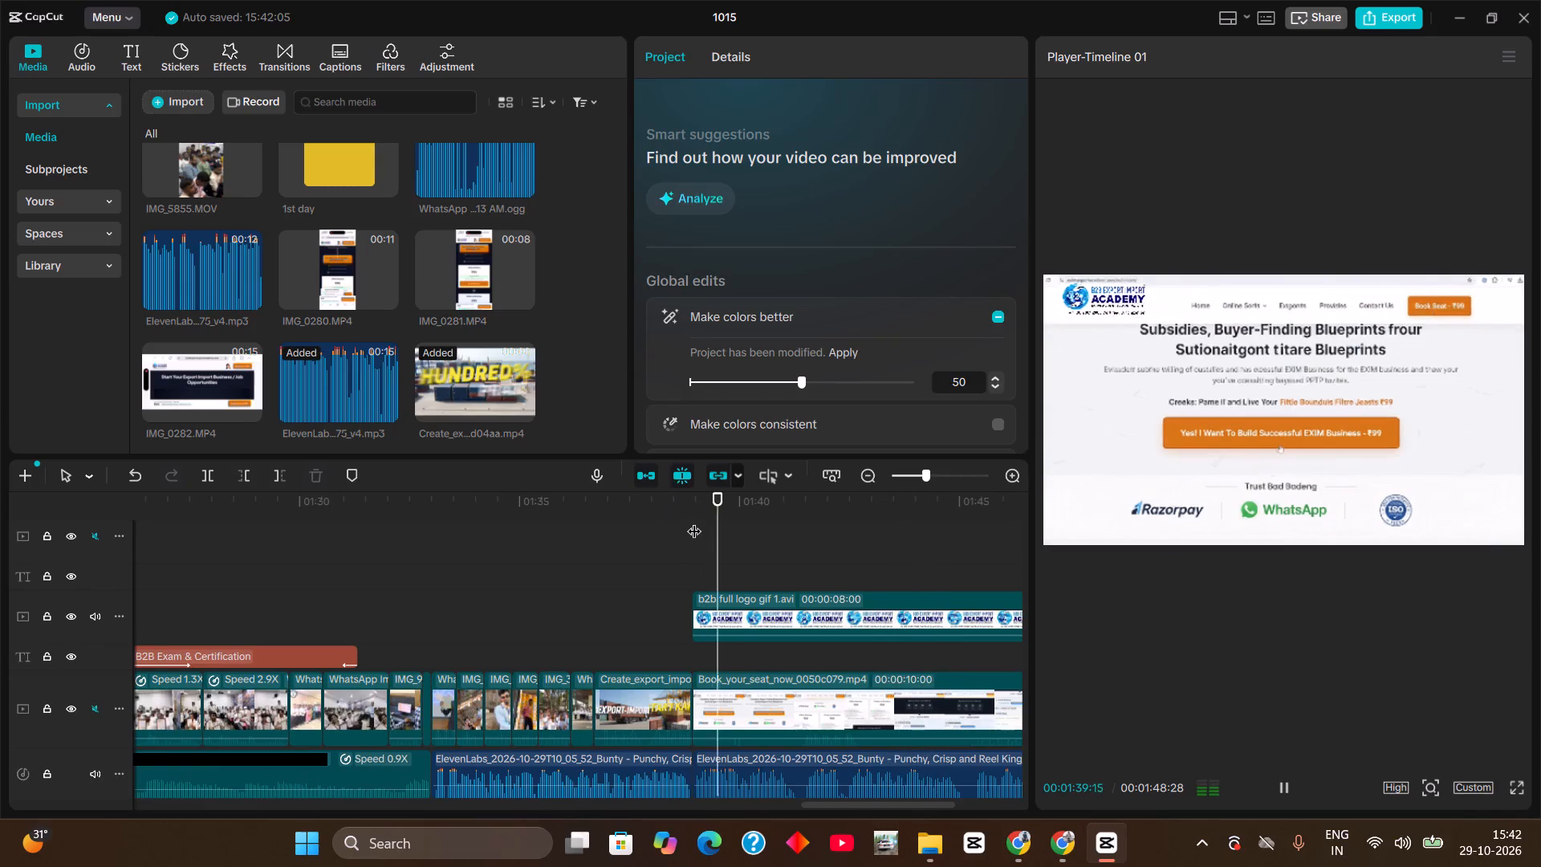
{"action": "key", "text": "space"}
{"action": "key", "text": "space"}
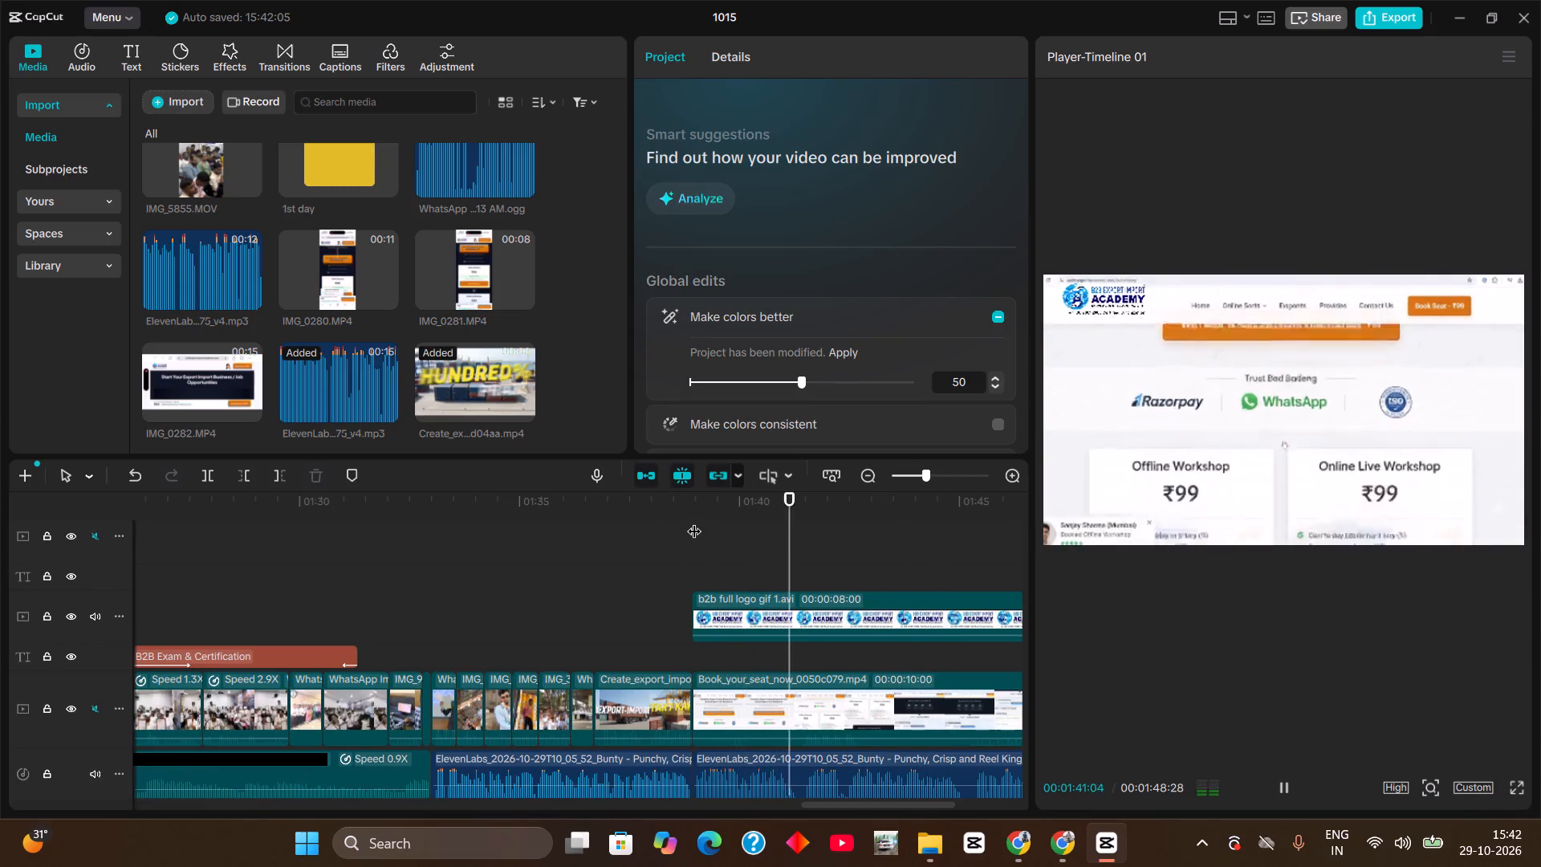
{"action": "key", "text": "space"}
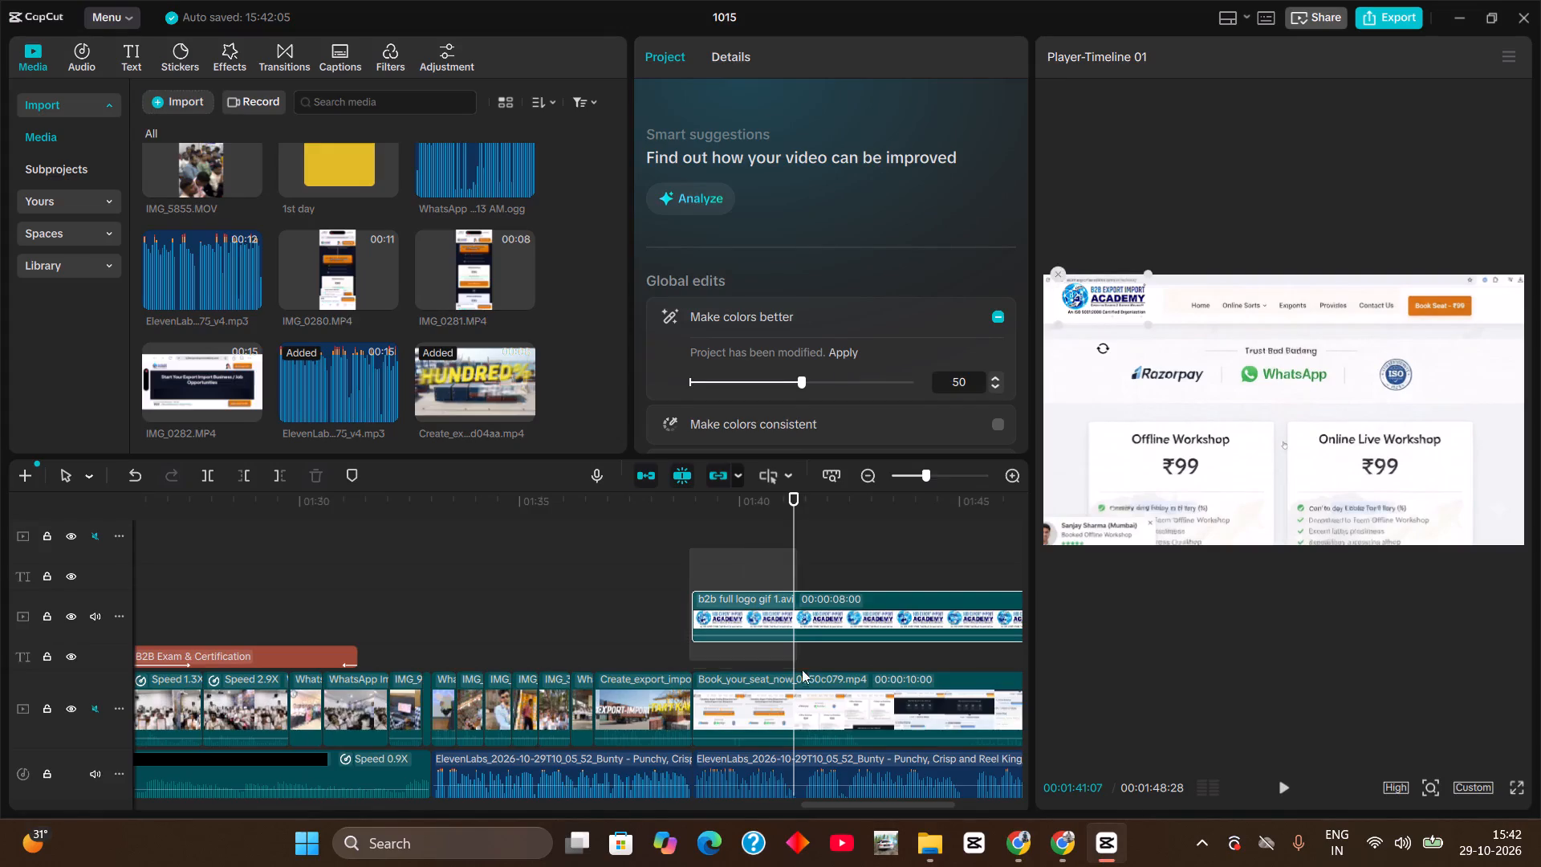
{"action": "left_click_drag", "start_coordinate": [802, 670], "coordinate": [726, 580]}
{"action": "left_click_drag", "start_coordinate": [746, 560], "coordinate": [854, 714]}
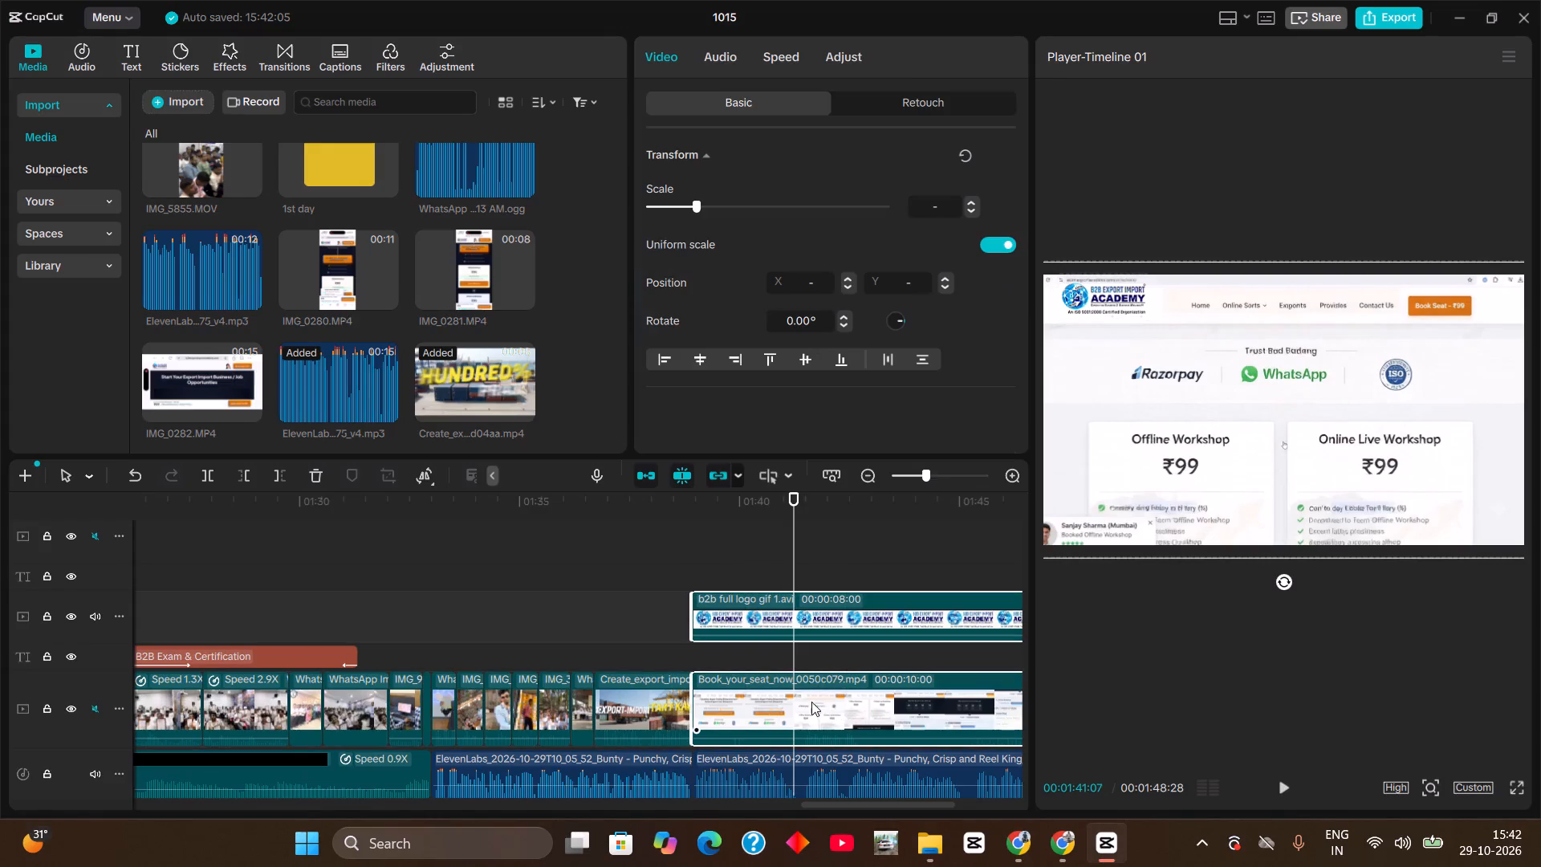
{"action": "left_click_drag", "start_coordinate": [852, 704], "coordinate": [431, 576]}
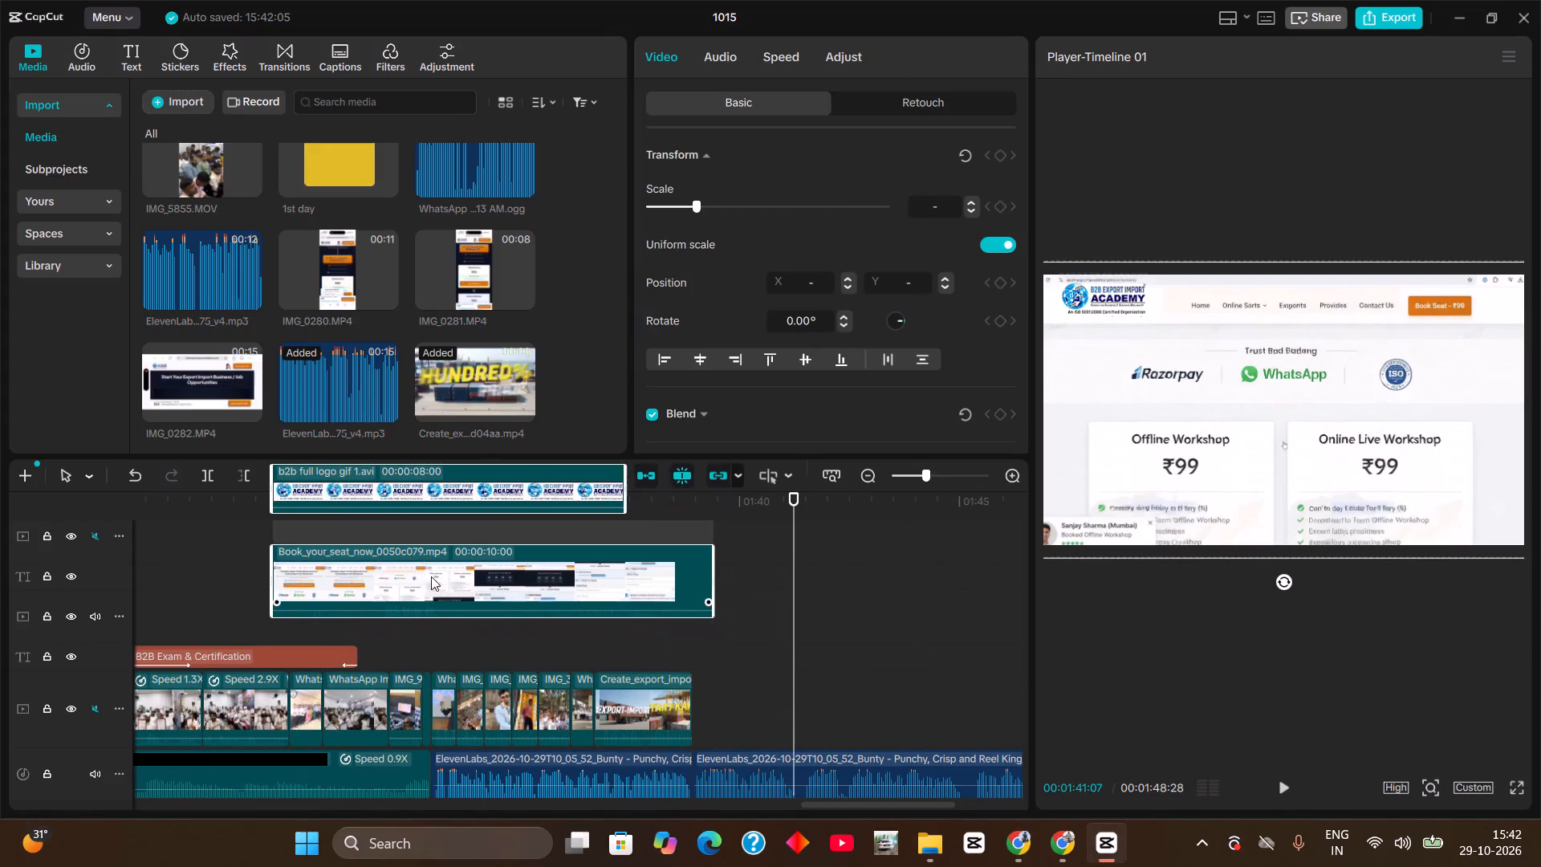
{"action": "left_click_drag", "start_coordinate": [431, 576], "coordinate": [438, 589]}
Trim the end of only the Book_your_seat_now clip to 00:01:38:28.
{"action": "left_click_drag", "start_coordinate": [734, 500], "coordinate": [709, 510]}
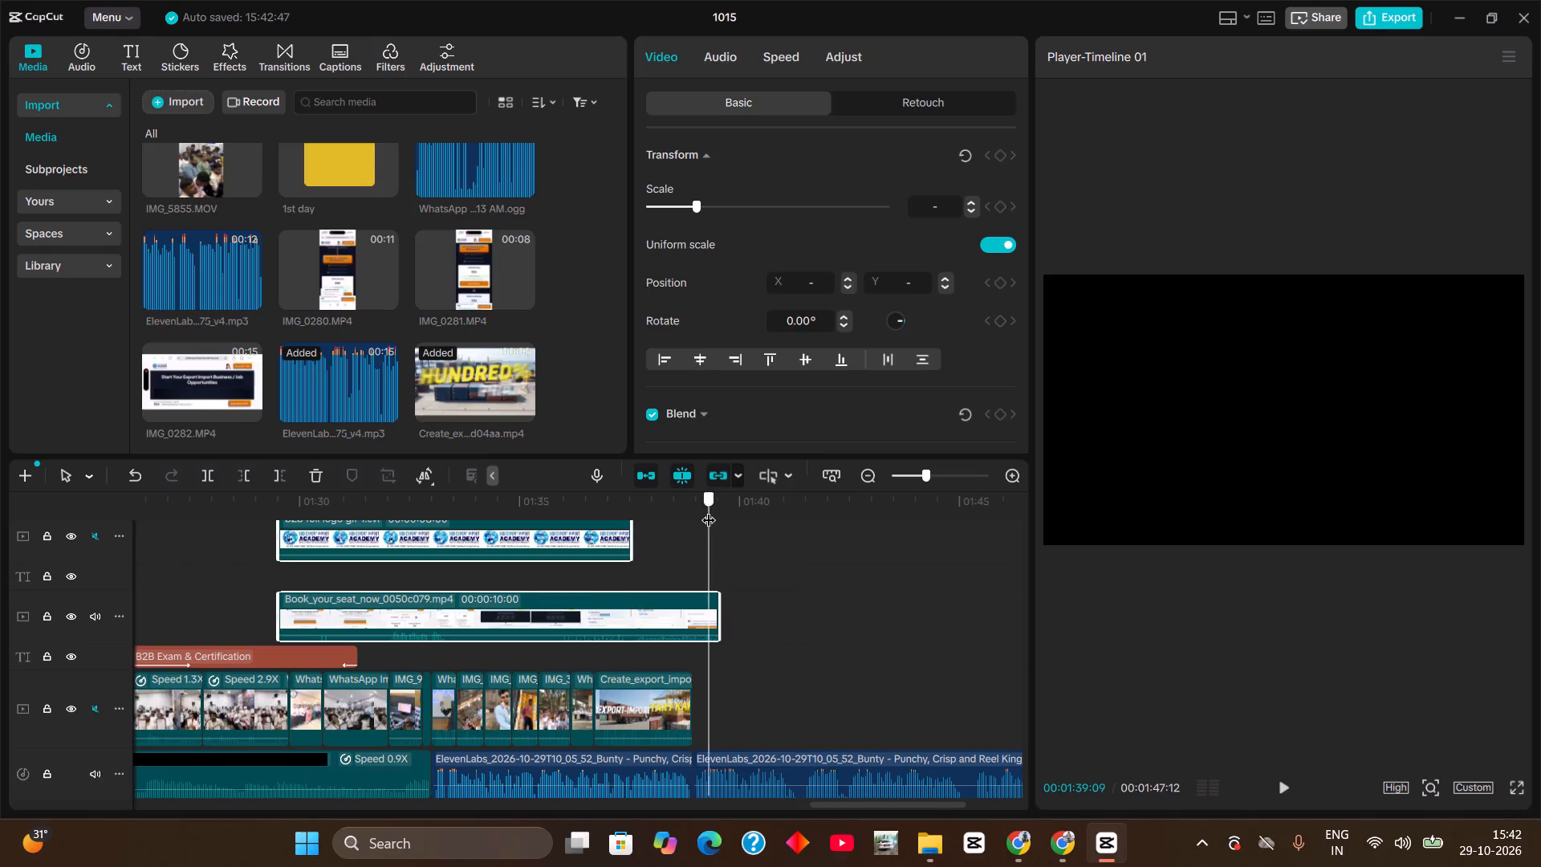
{"action": "left_click_drag", "start_coordinate": [709, 510], "coordinate": [697, 516]}
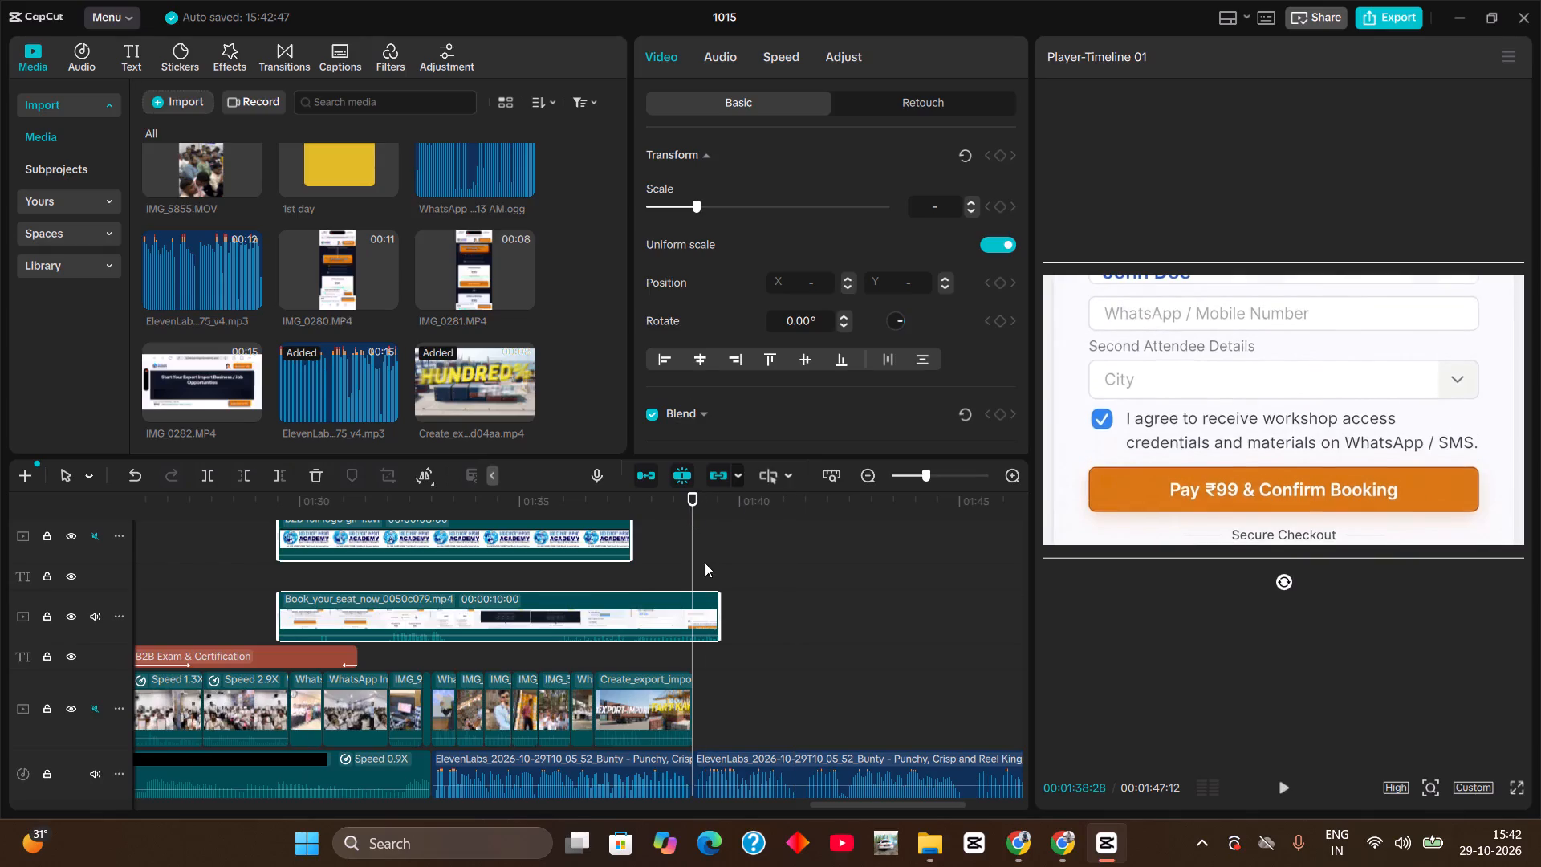
{"action": "left_click_drag", "start_coordinate": [724, 613], "coordinate": [705, 613]}
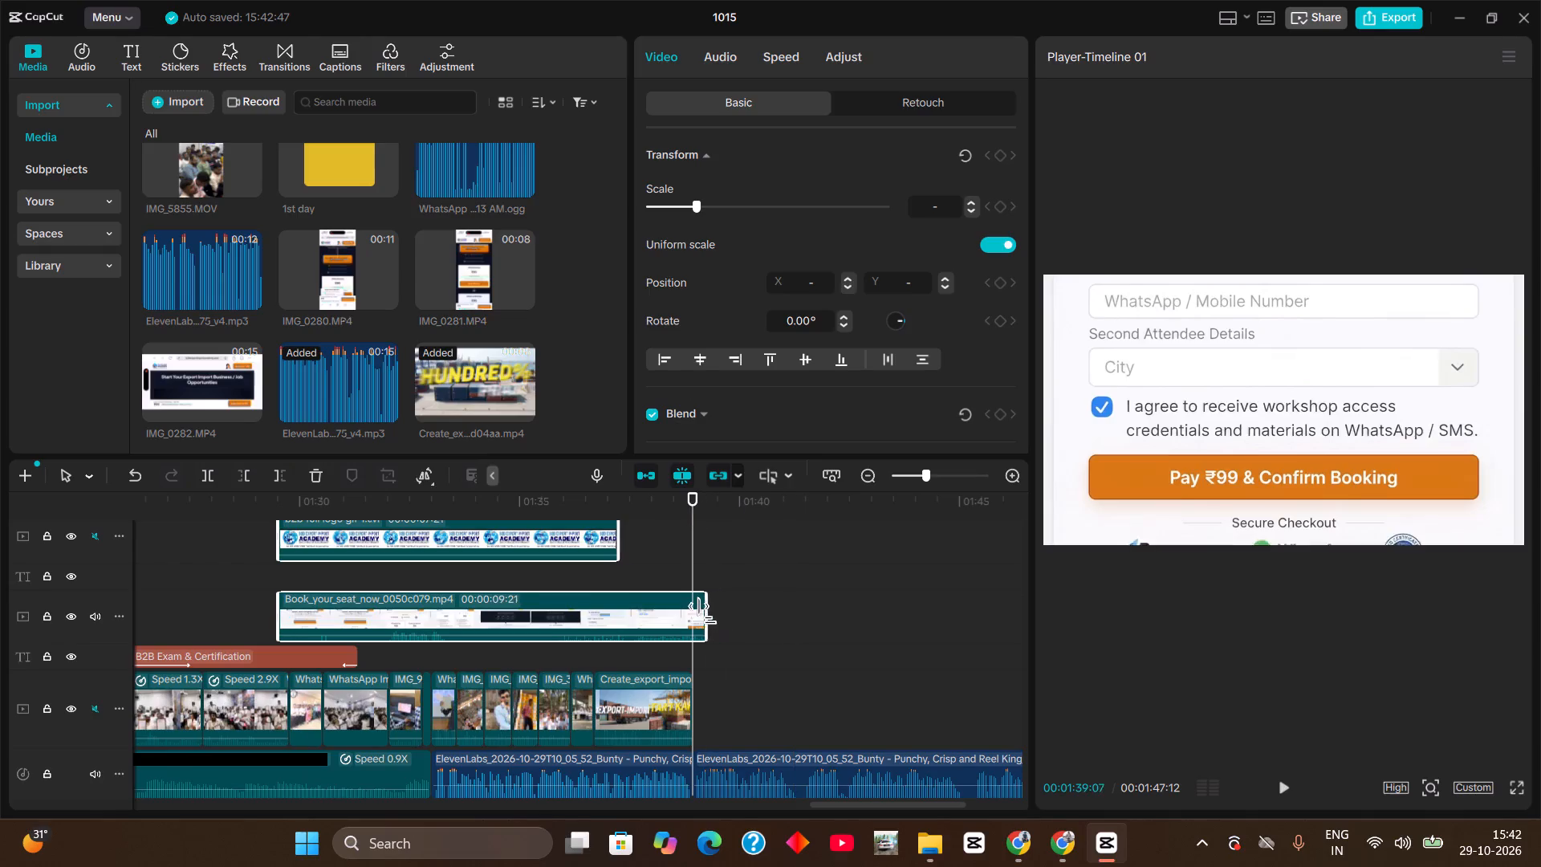
{"action": "left_click_drag", "start_coordinate": [705, 613], "coordinate": [695, 617]}
{"action": "key", "text": "ctrl+z"}
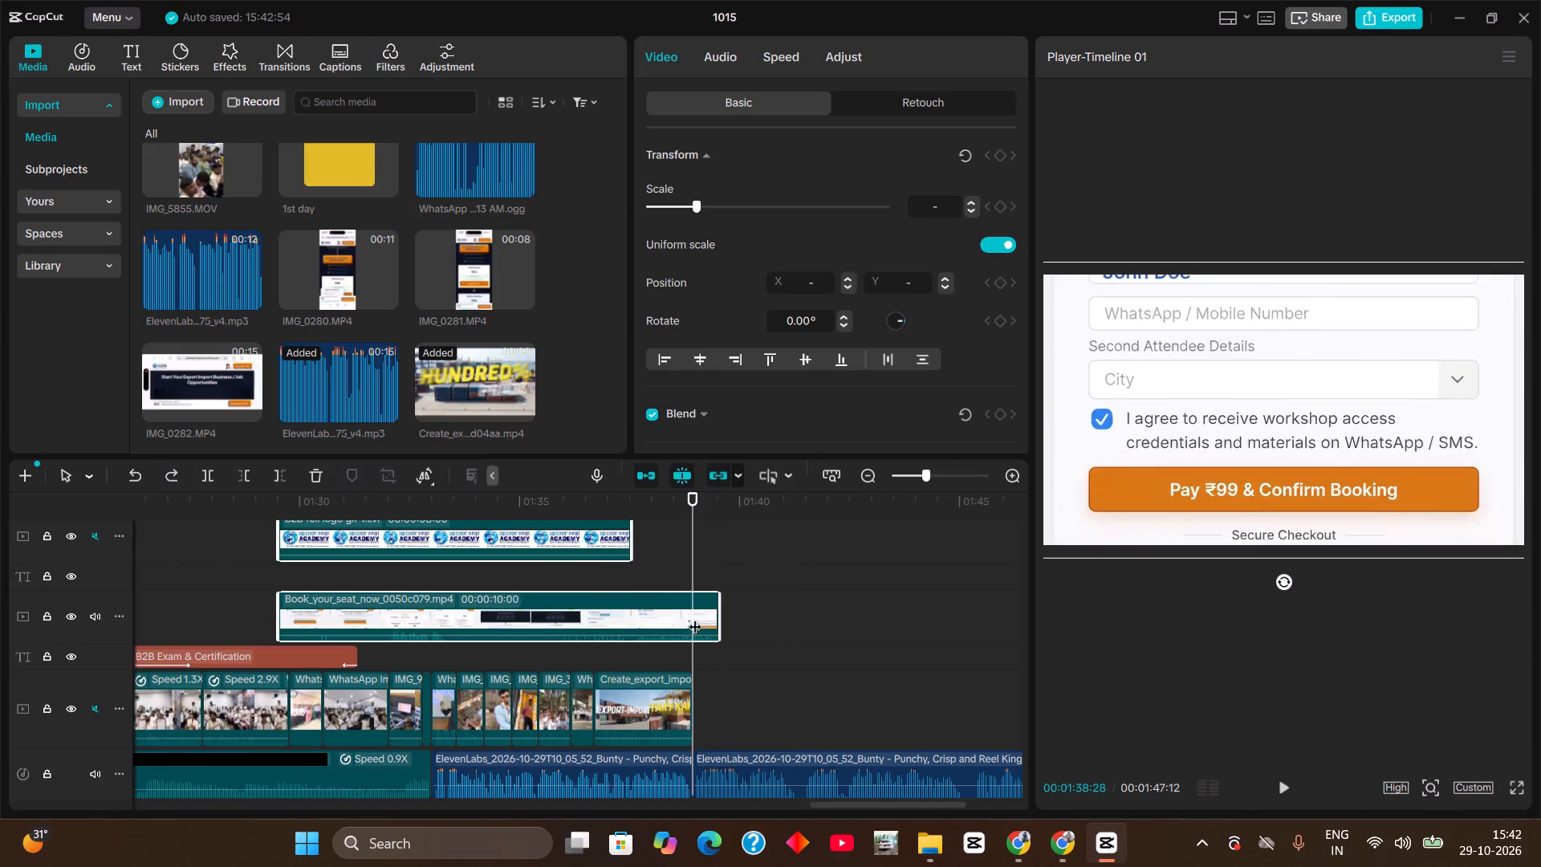
{"action": "left_click", "coordinate": [785, 564]}
{"action": "left_click", "coordinate": [705, 609]}
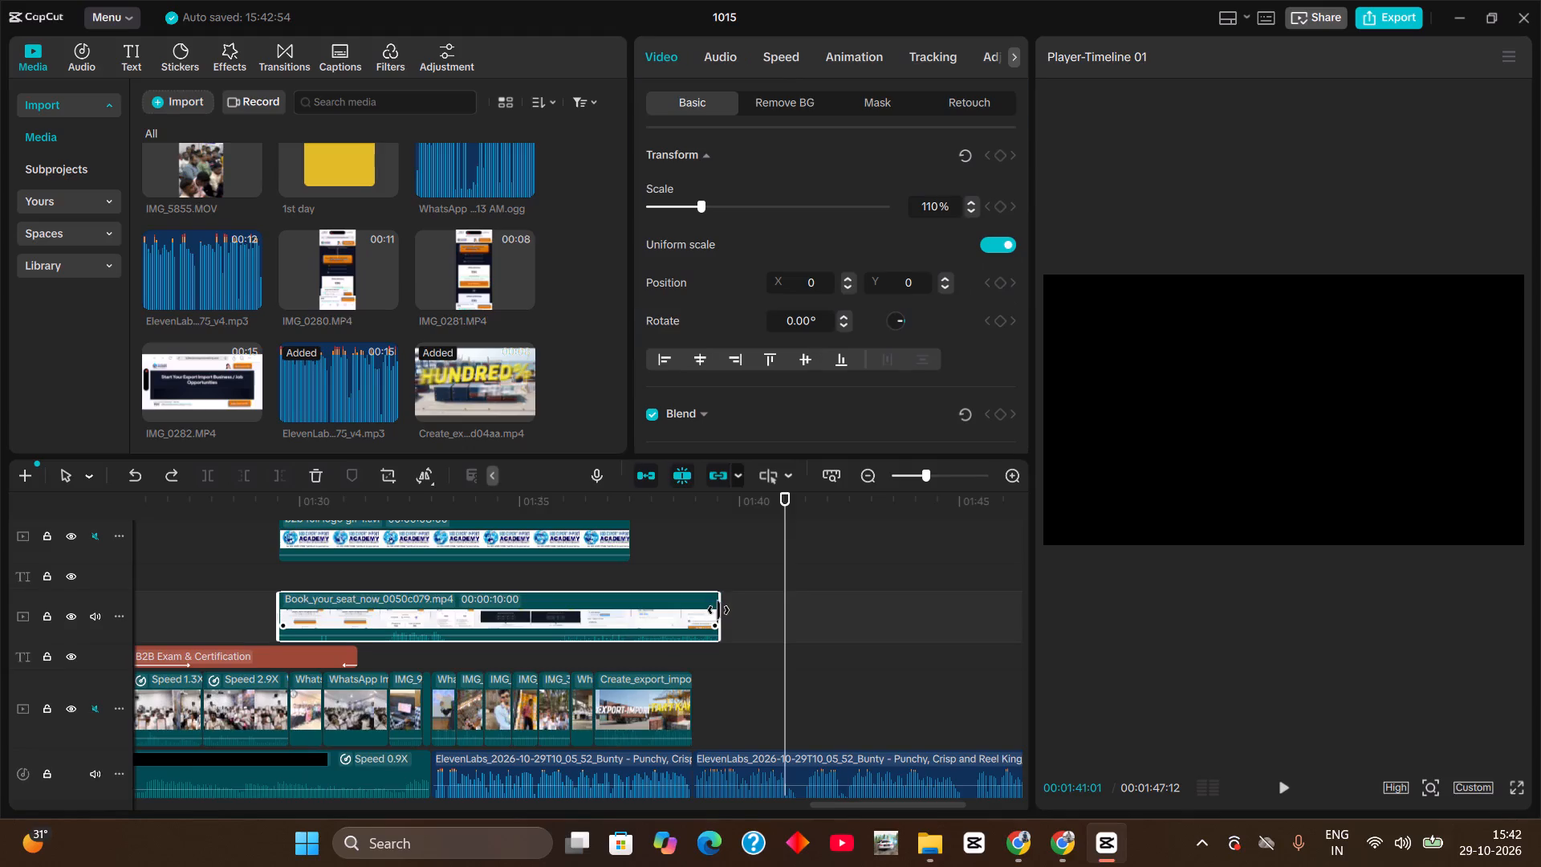
{"action": "left_click_drag", "start_coordinate": [718, 610], "coordinate": [689, 619]}
Paste the copied online/offline session captions and footage at 00:01:38:28.
{"action": "left_click_drag", "start_coordinate": [703, 514], "coordinate": [695, 519]}
{"action": "key", "text": "ctrl+v"}
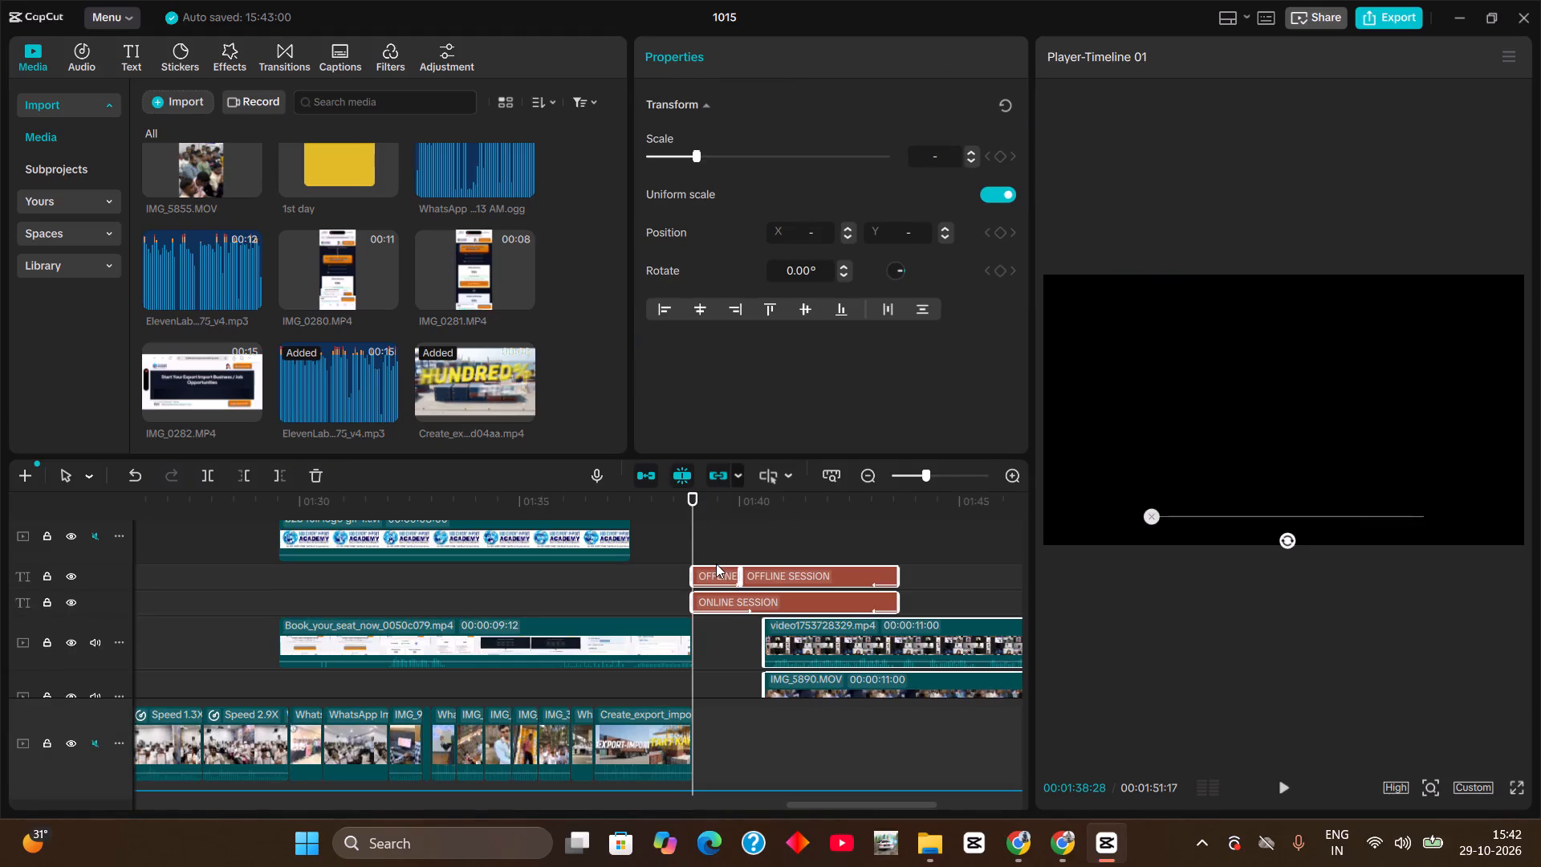
Move the pasted IMG_5890.MOV and video1753728329.mp4 clips to start at 00:01:38:28, keeping them stacked beneath the session captions.
{"action": "scroll", "coordinate": [746, 597], "scroll_direction": "down", "scroll_amount": 4}
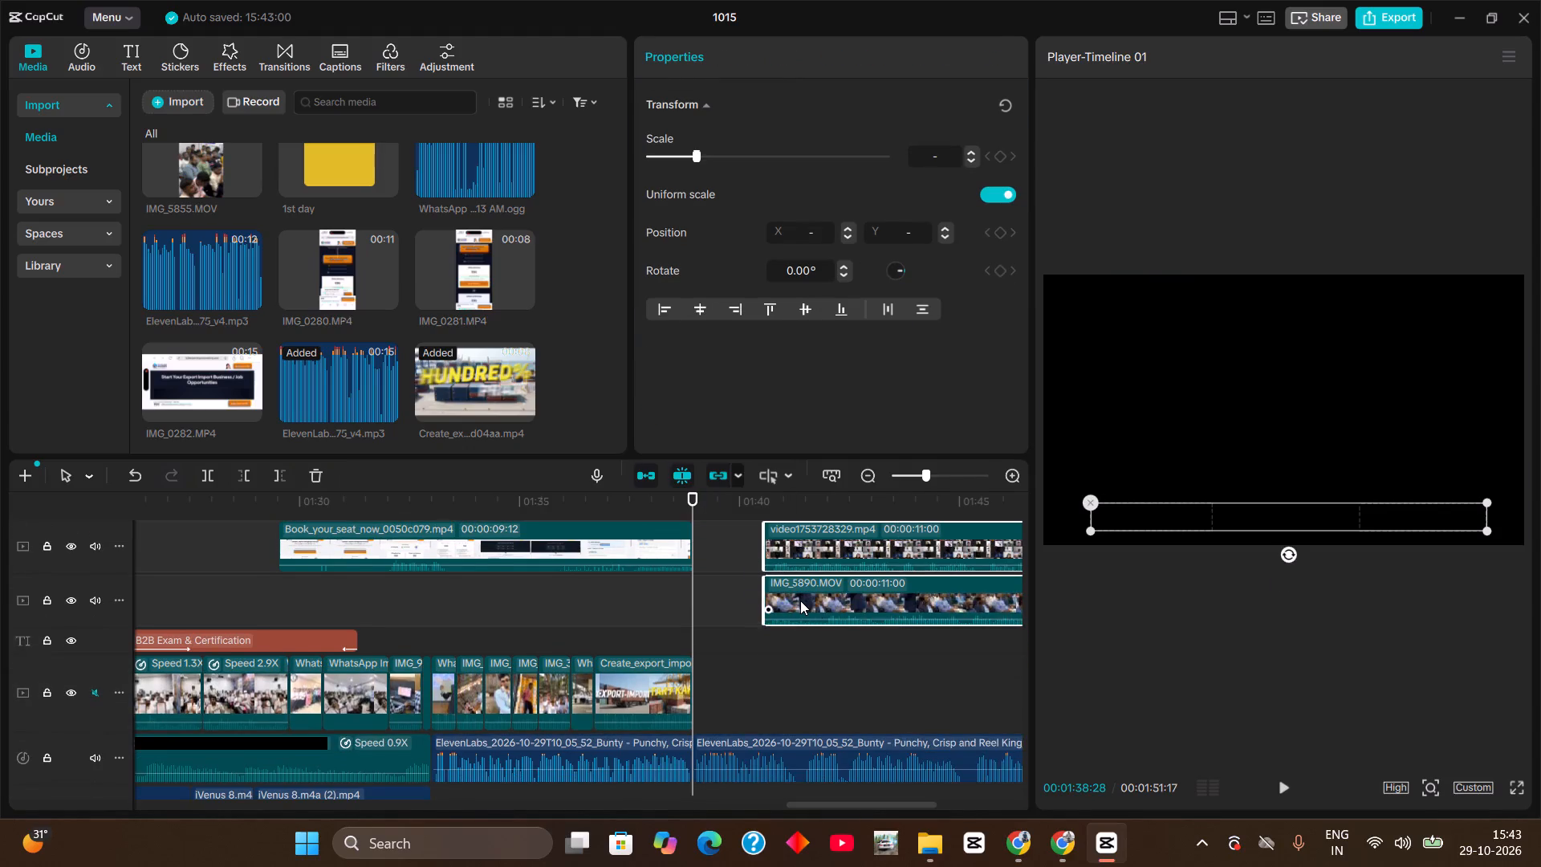
{"action": "left_click", "coordinate": [800, 600]}
{"action": "left_click_drag", "start_coordinate": [791, 592], "coordinate": [756, 649]}
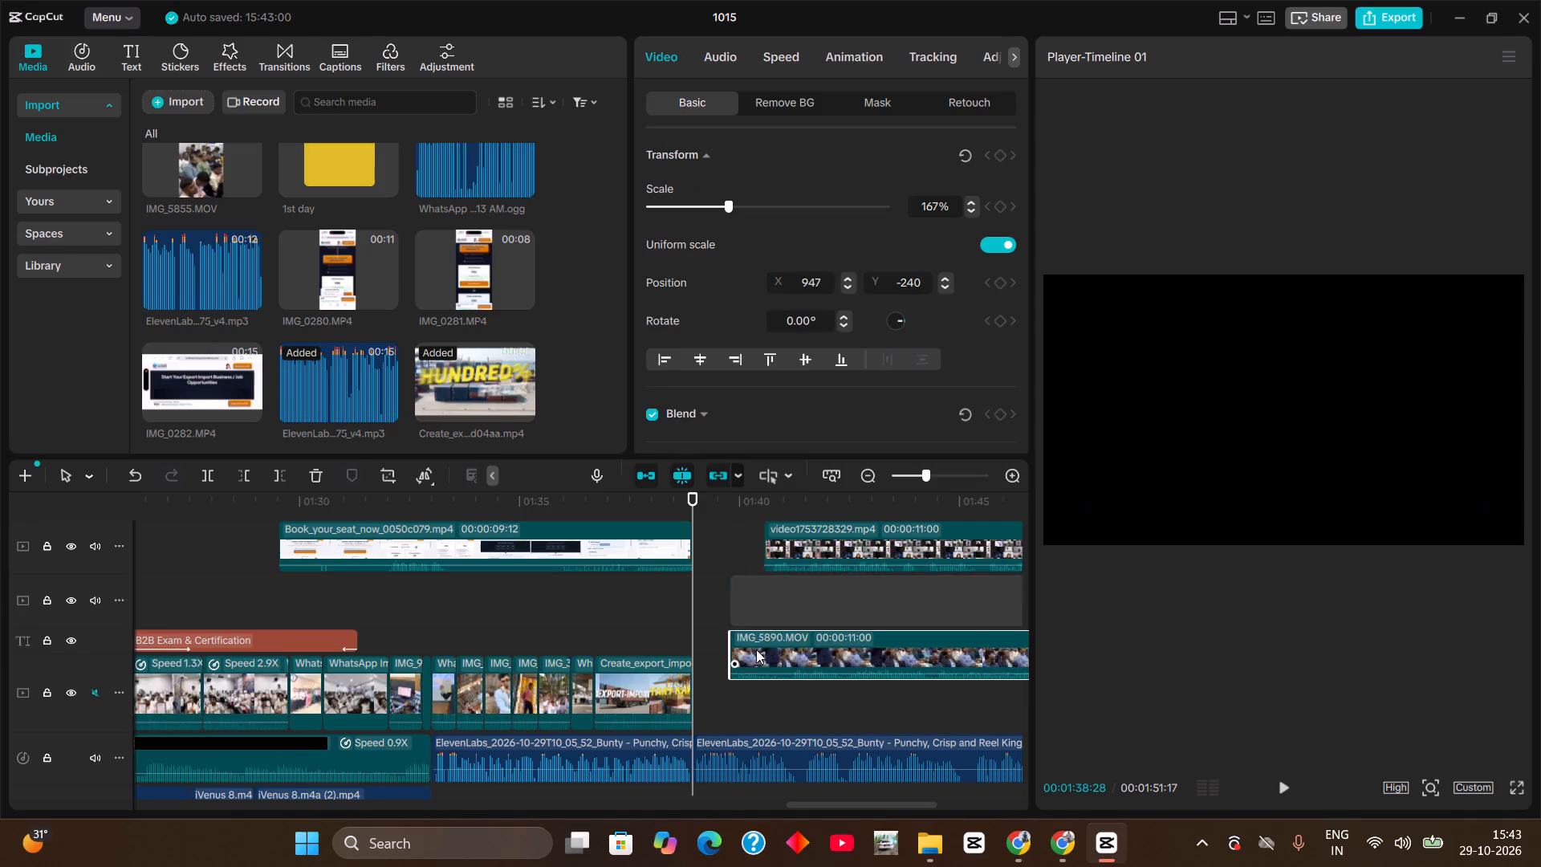
{"action": "left_click_drag", "start_coordinate": [756, 649], "coordinate": [725, 679]}
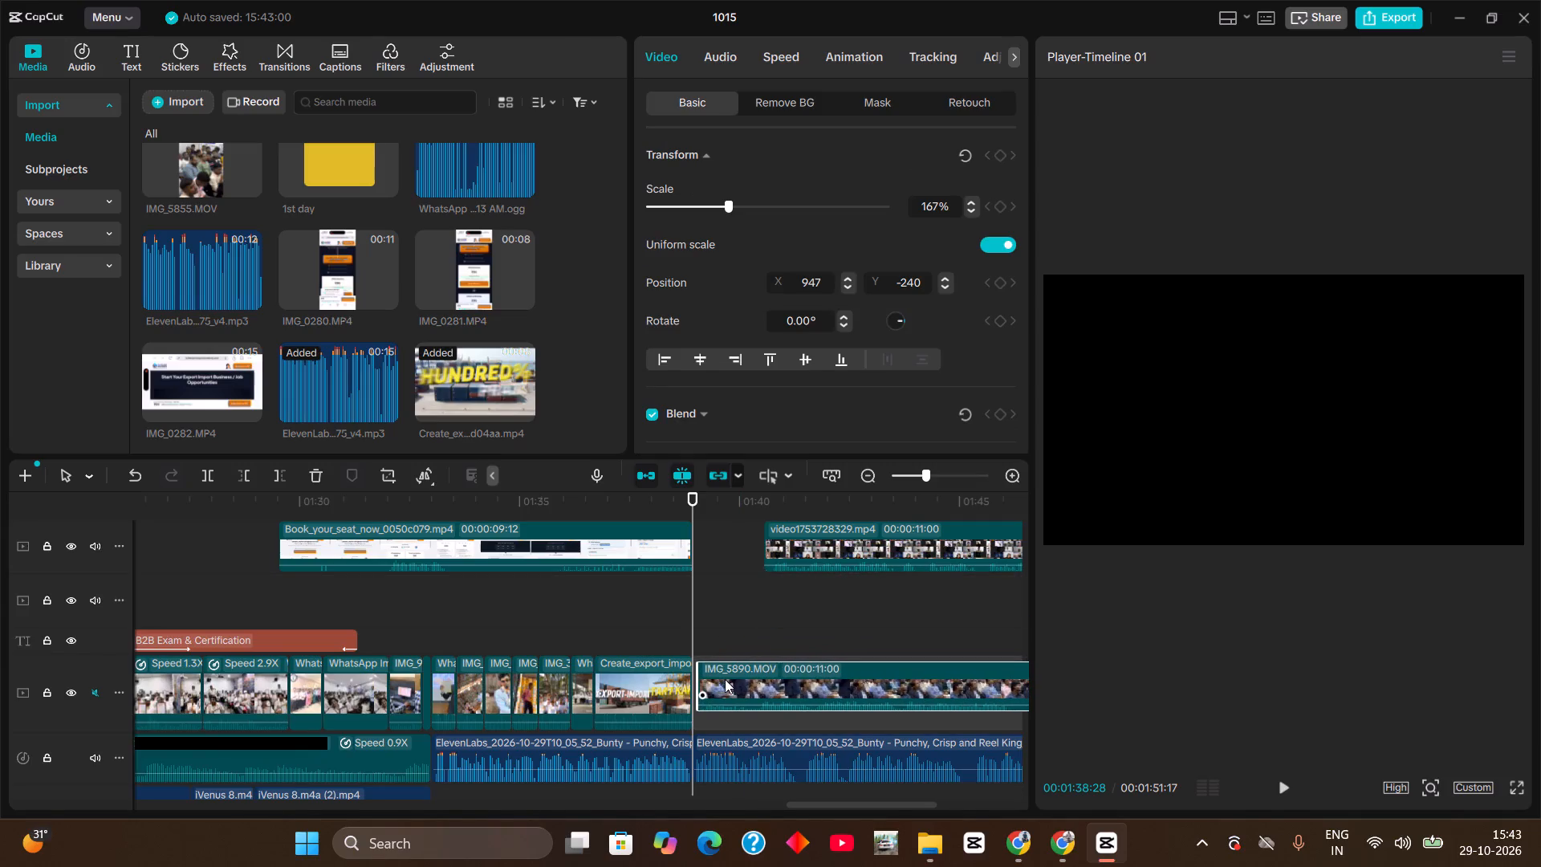
{"action": "left_click_drag", "start_coordinate": [725, 679], "coordinate": [718, 619]}
{"action": "scroll", "coordinate": [763, 567], "scroll_direction": "up", "scroll_amount": 2}
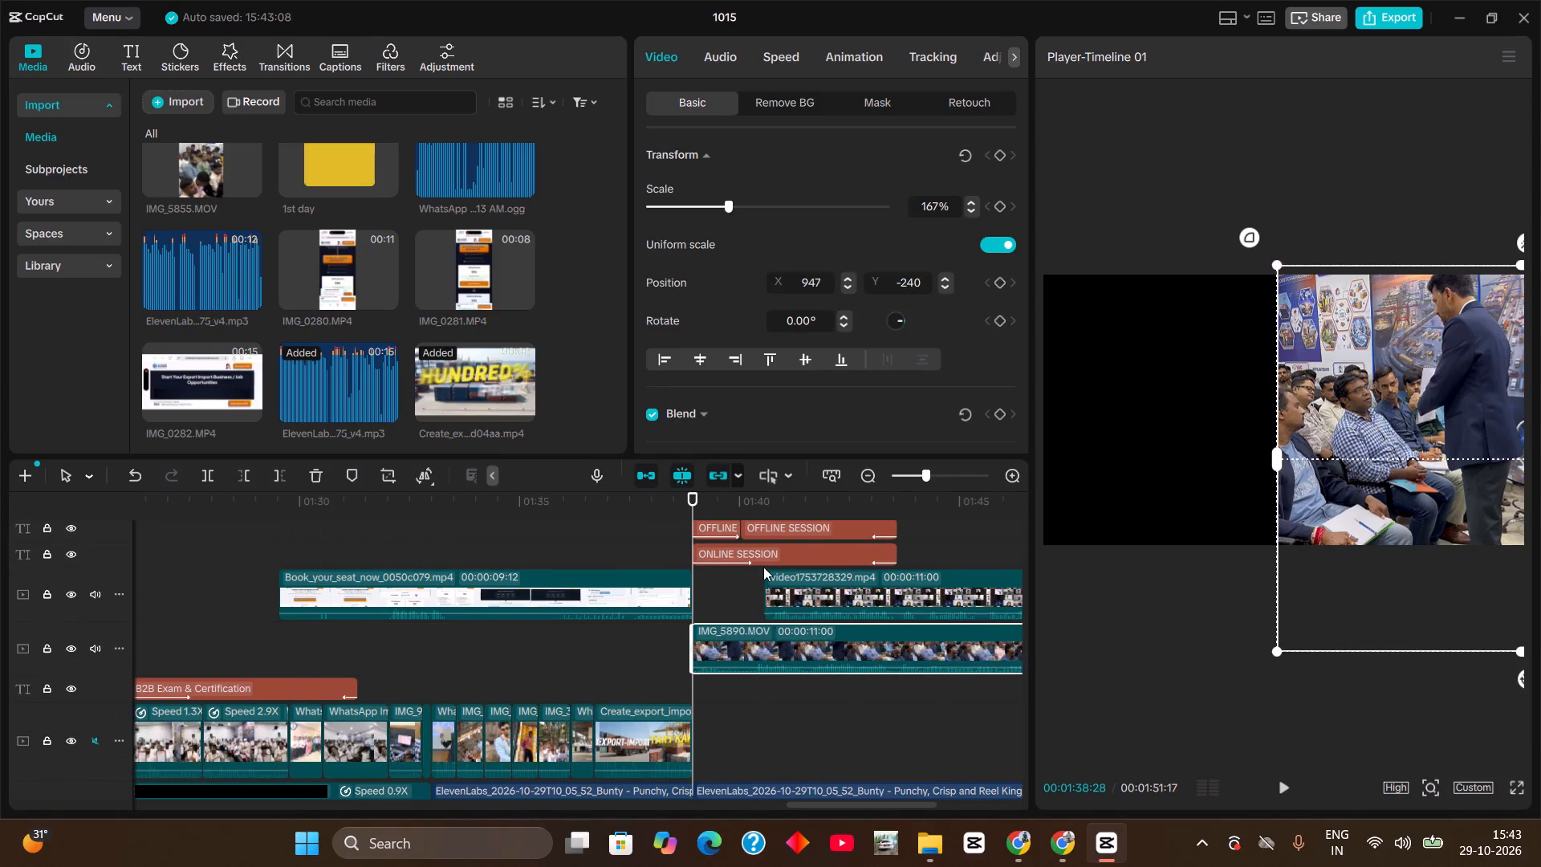
{"action": "scroll", "coordinate": [765, 601], "scroll_direction": "up", "scroll_amount": 1}
{"action": "left_click_drag", "start_coordinate": [795, 621], "coordinate": [729, 616]}
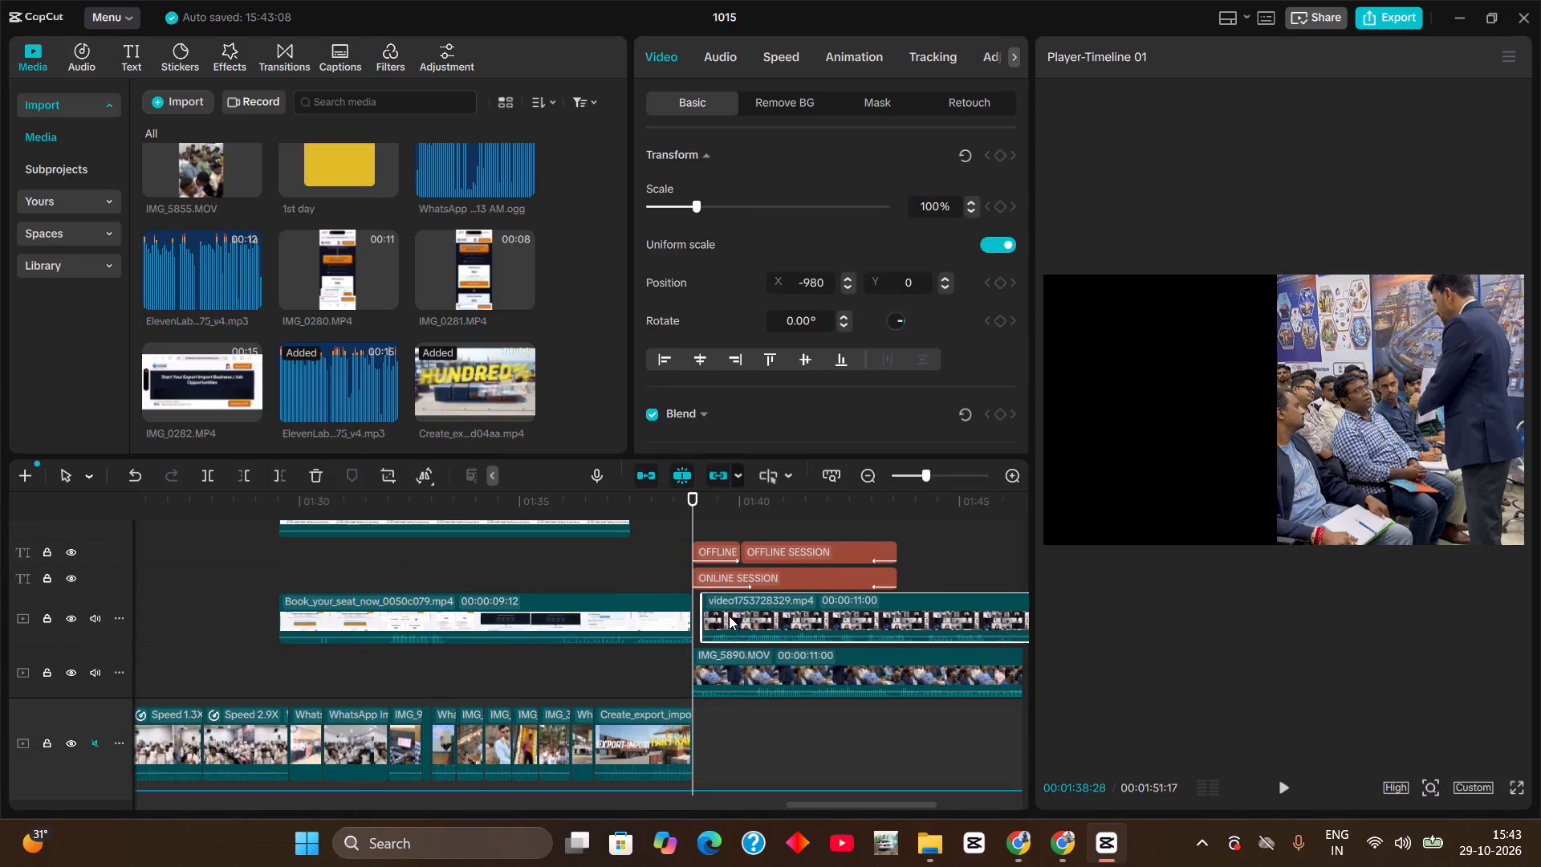
{"action": "left_click_drag", "start_coordinate": [729, 616], "coordinate": [727, 618]}
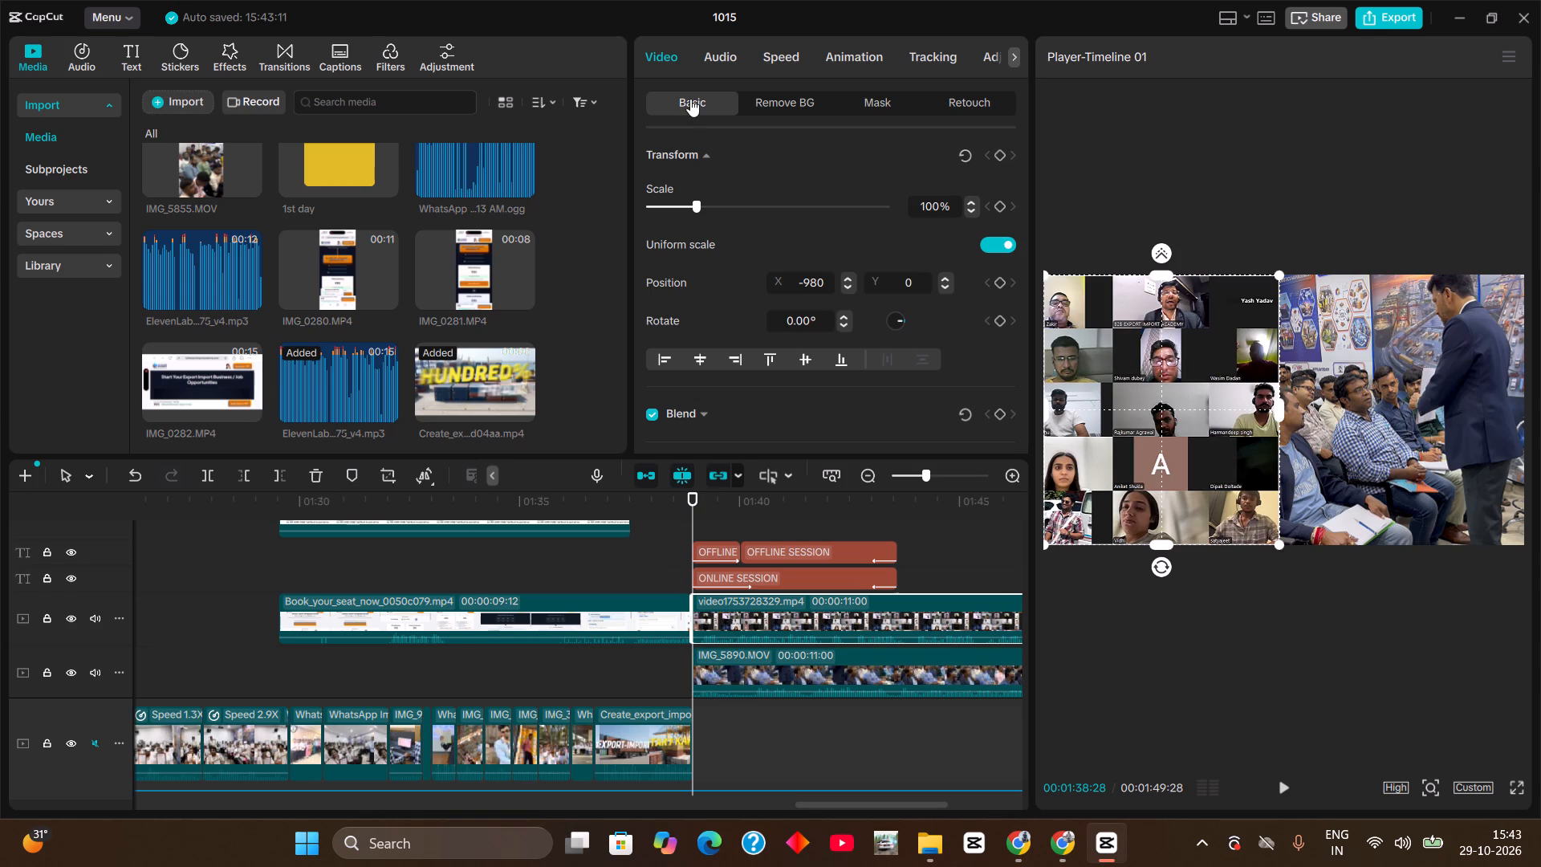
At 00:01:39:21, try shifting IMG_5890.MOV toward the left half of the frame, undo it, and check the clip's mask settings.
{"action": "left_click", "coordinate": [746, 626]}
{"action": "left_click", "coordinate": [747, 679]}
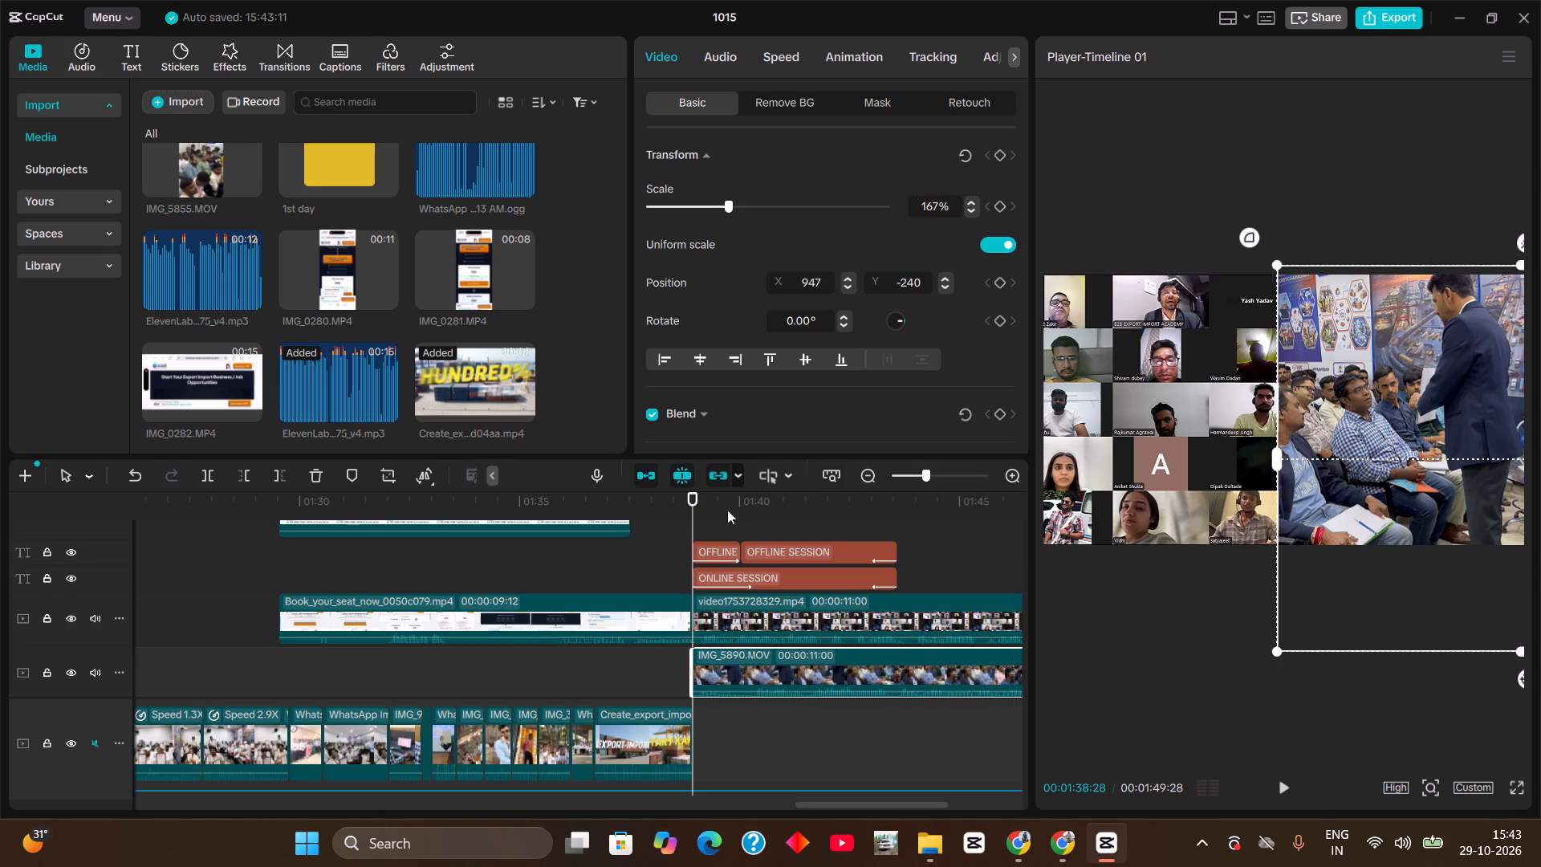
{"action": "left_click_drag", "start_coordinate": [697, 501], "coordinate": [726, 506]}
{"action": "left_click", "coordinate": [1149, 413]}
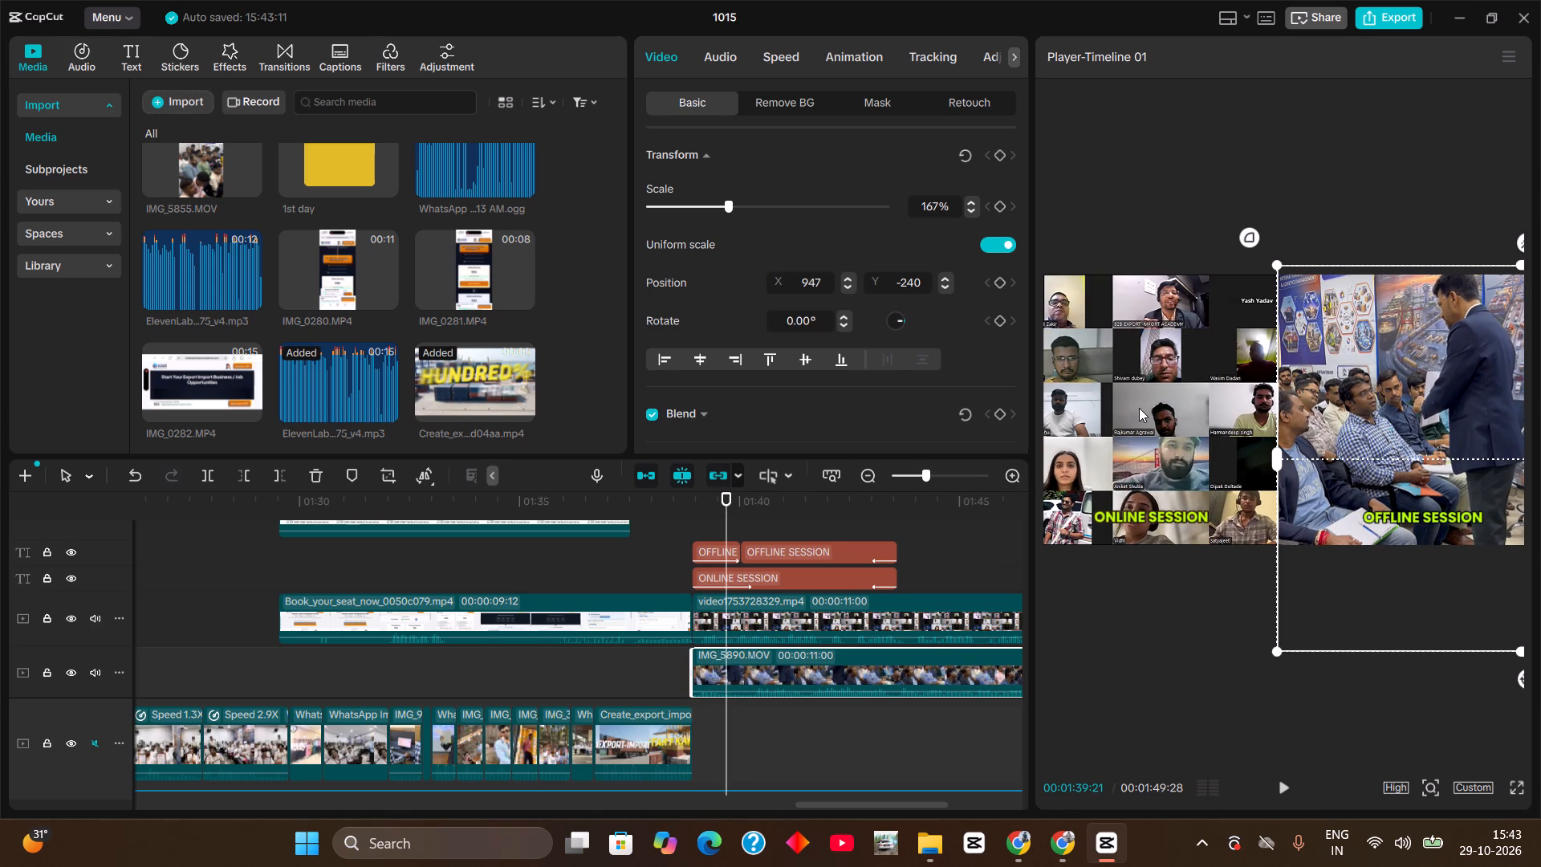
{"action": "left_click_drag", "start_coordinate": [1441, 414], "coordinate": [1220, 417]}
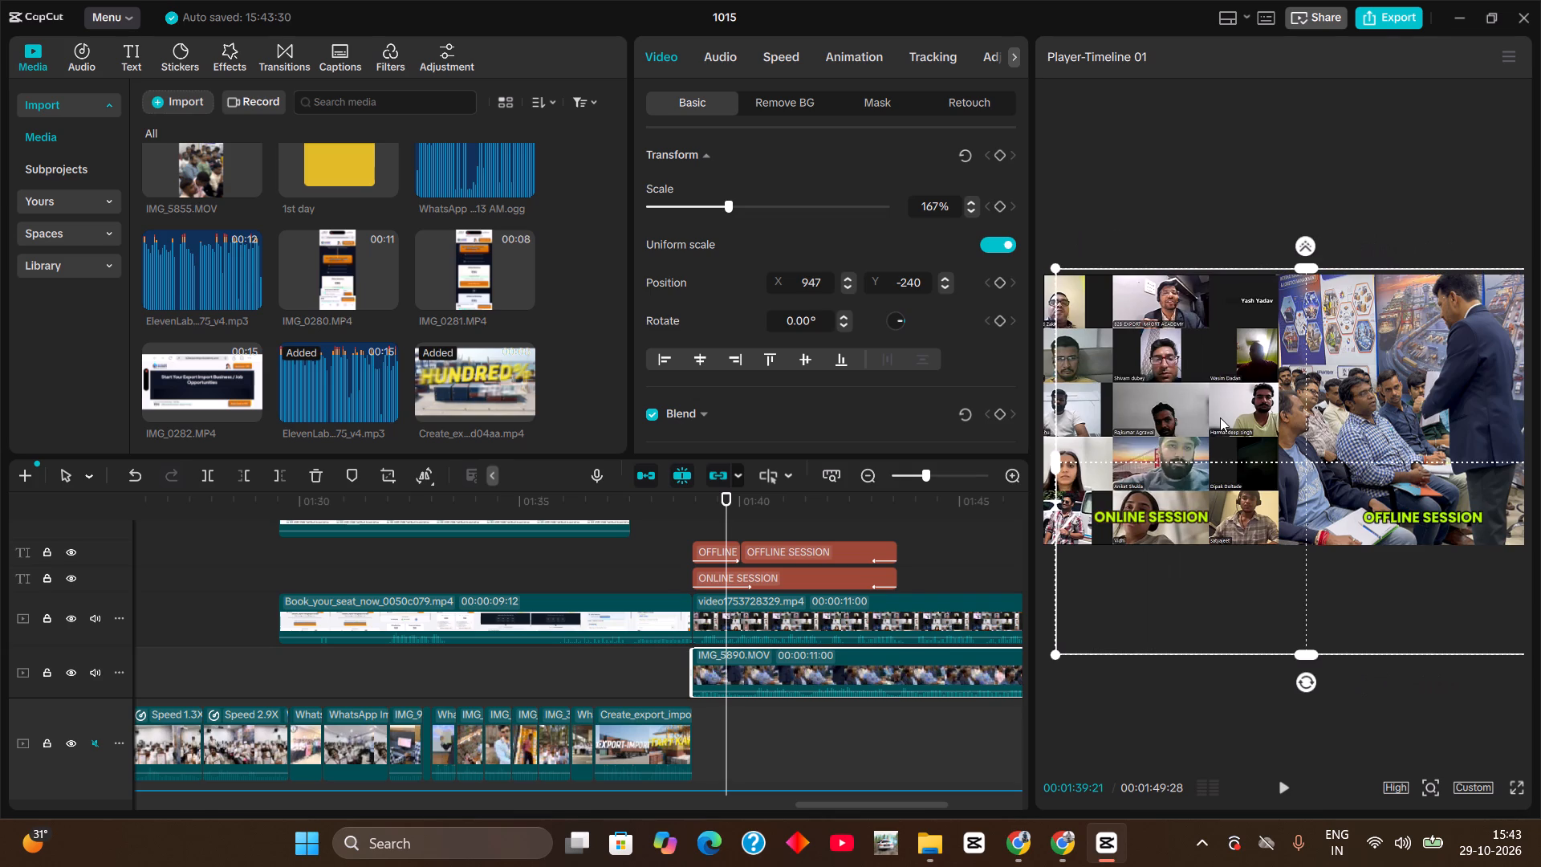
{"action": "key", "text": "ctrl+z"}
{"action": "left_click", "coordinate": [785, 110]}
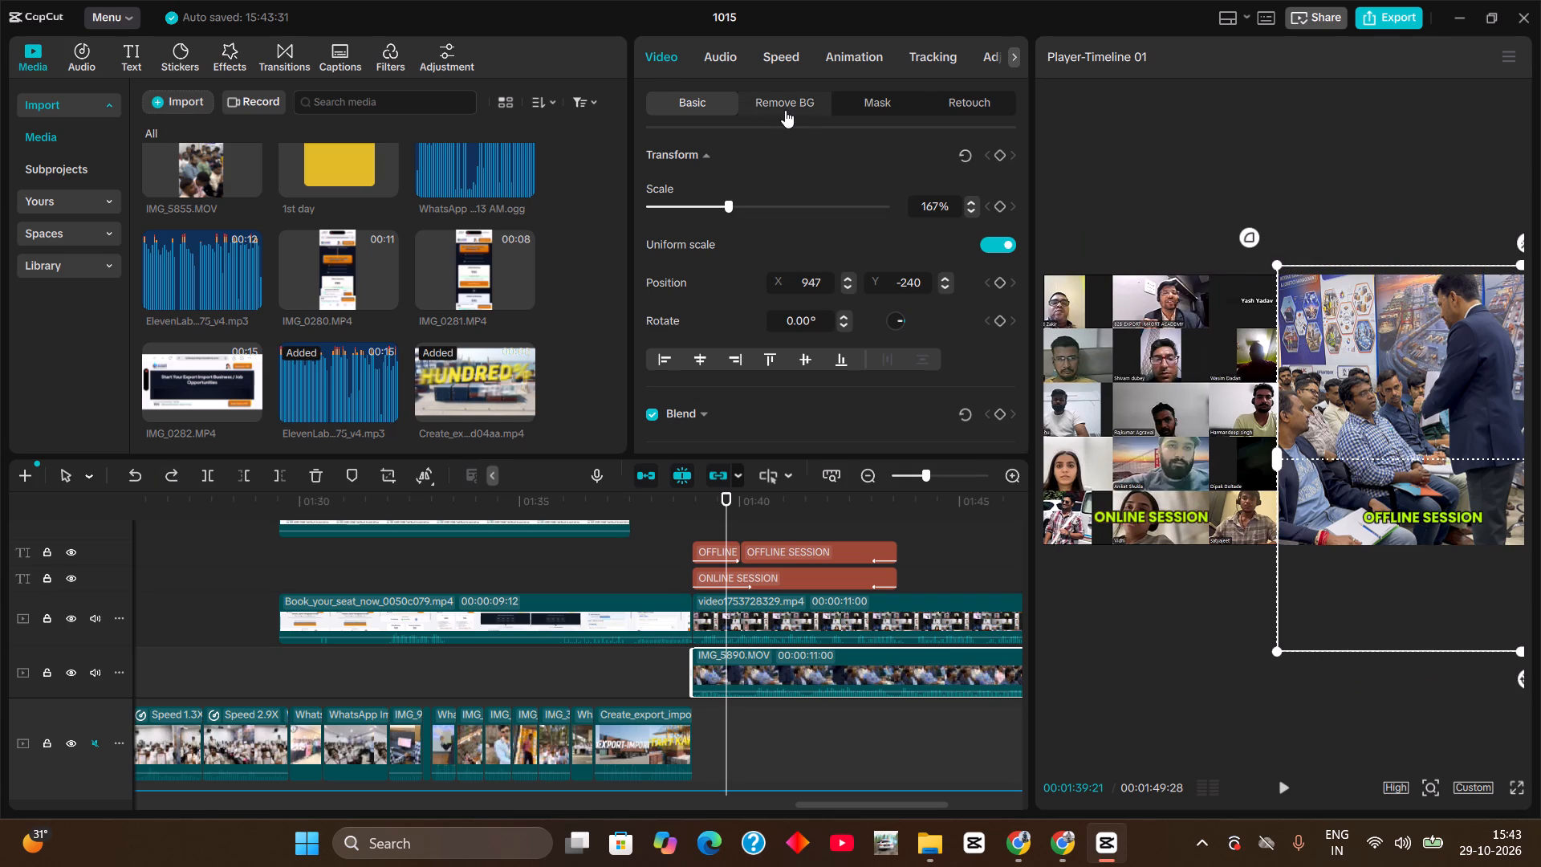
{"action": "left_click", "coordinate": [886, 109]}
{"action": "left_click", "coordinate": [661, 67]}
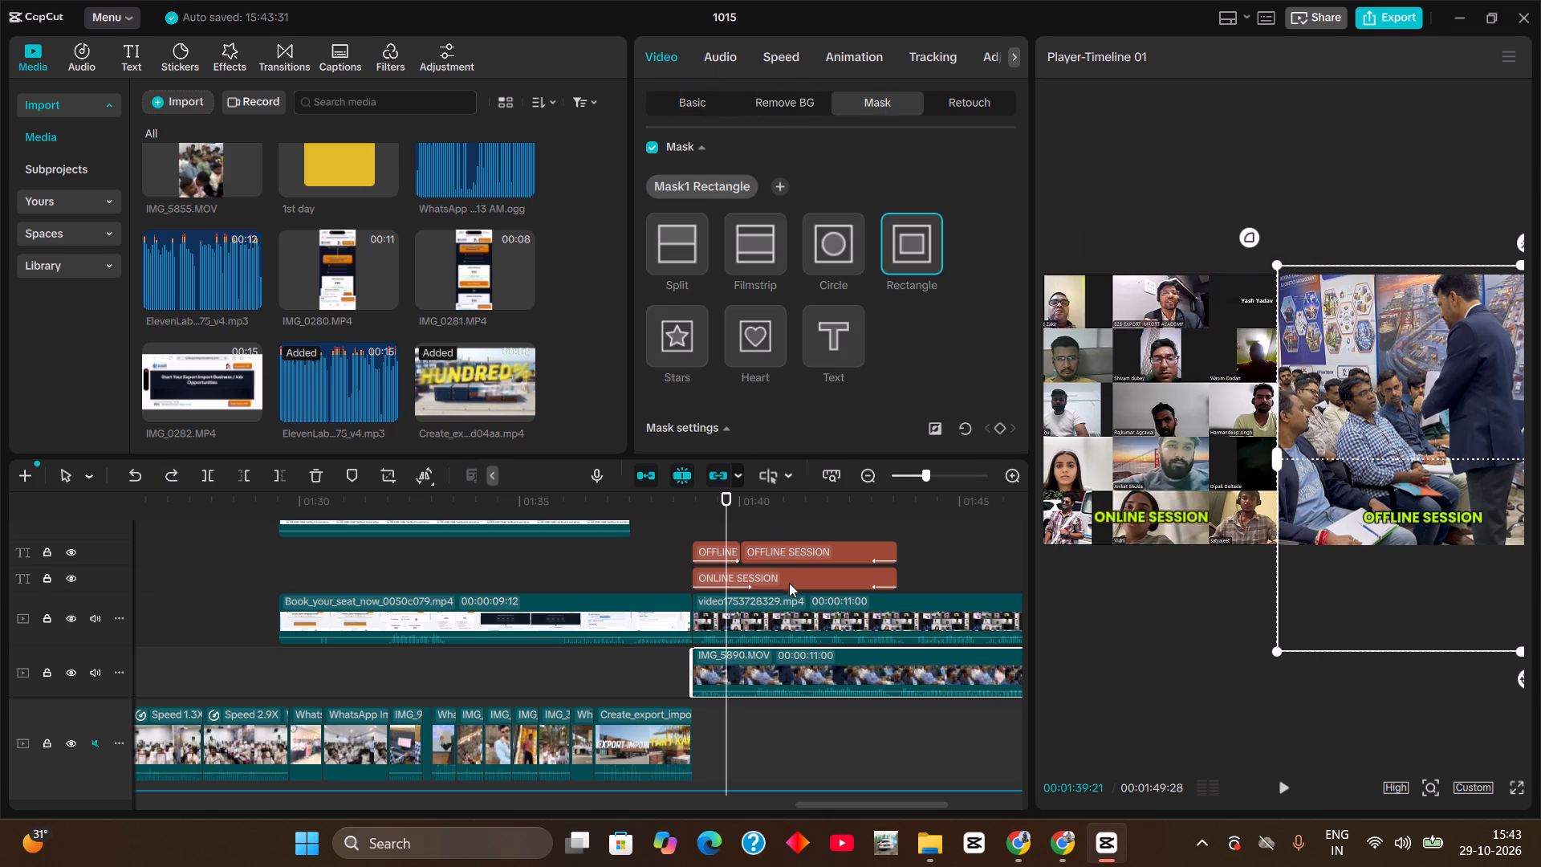
Swap the split-screen halves: place video1753728329.mp4 at X 980, Y 0 and IMG_5890.MOV at about X -907, Y -340.
{"action": "left_click", "coordinate": [781, 613]}
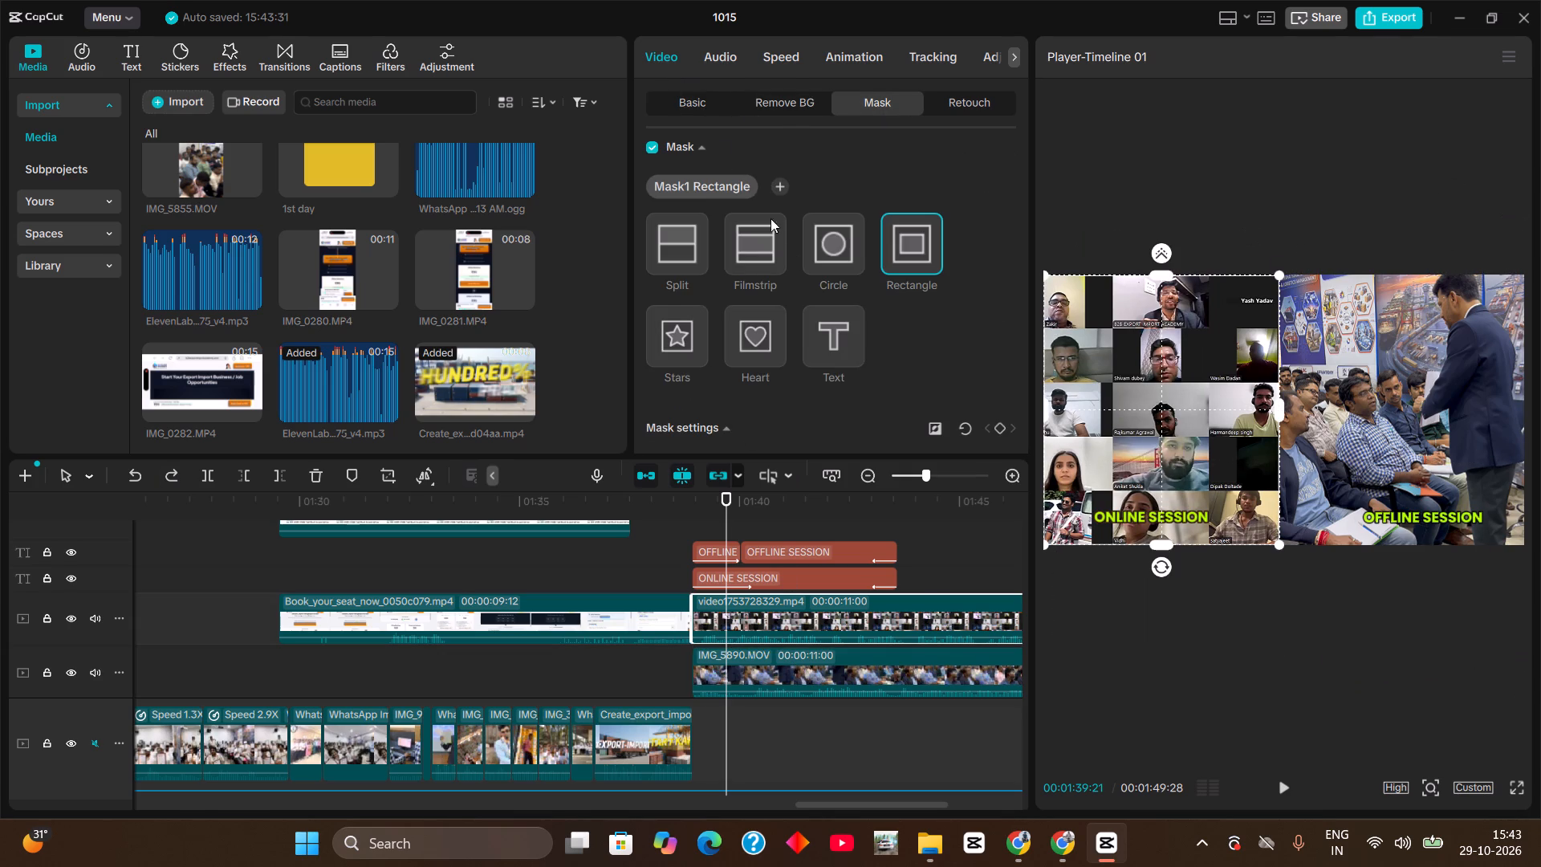
{"action": "left_click", "coordinate": [689, 107]}
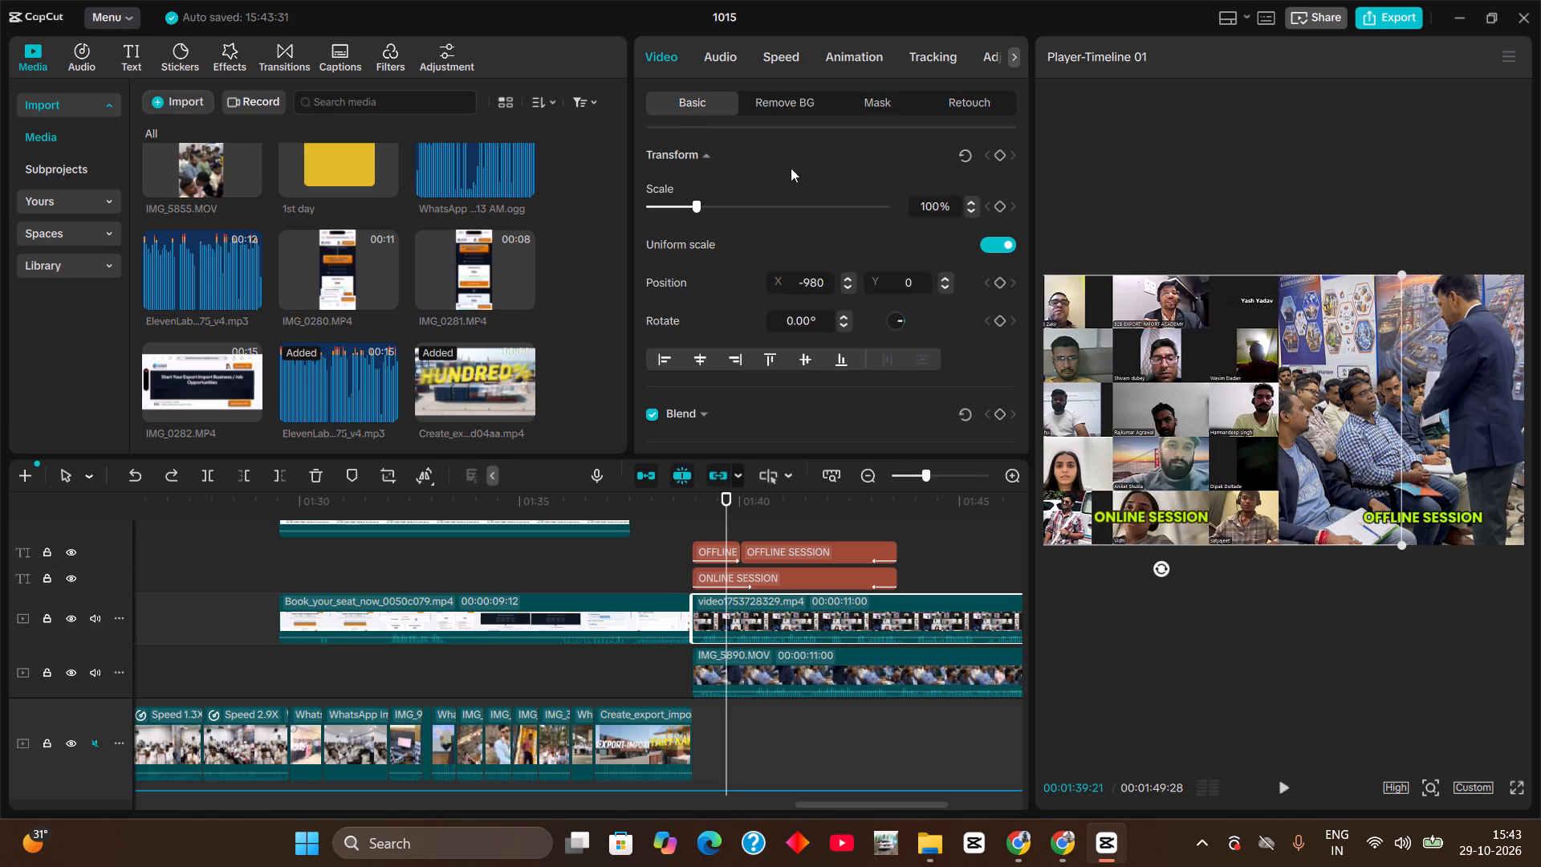
{"action": "left_click_drag", "start_coordinate": [1120, 417], "coordinate": [1380, 413]}
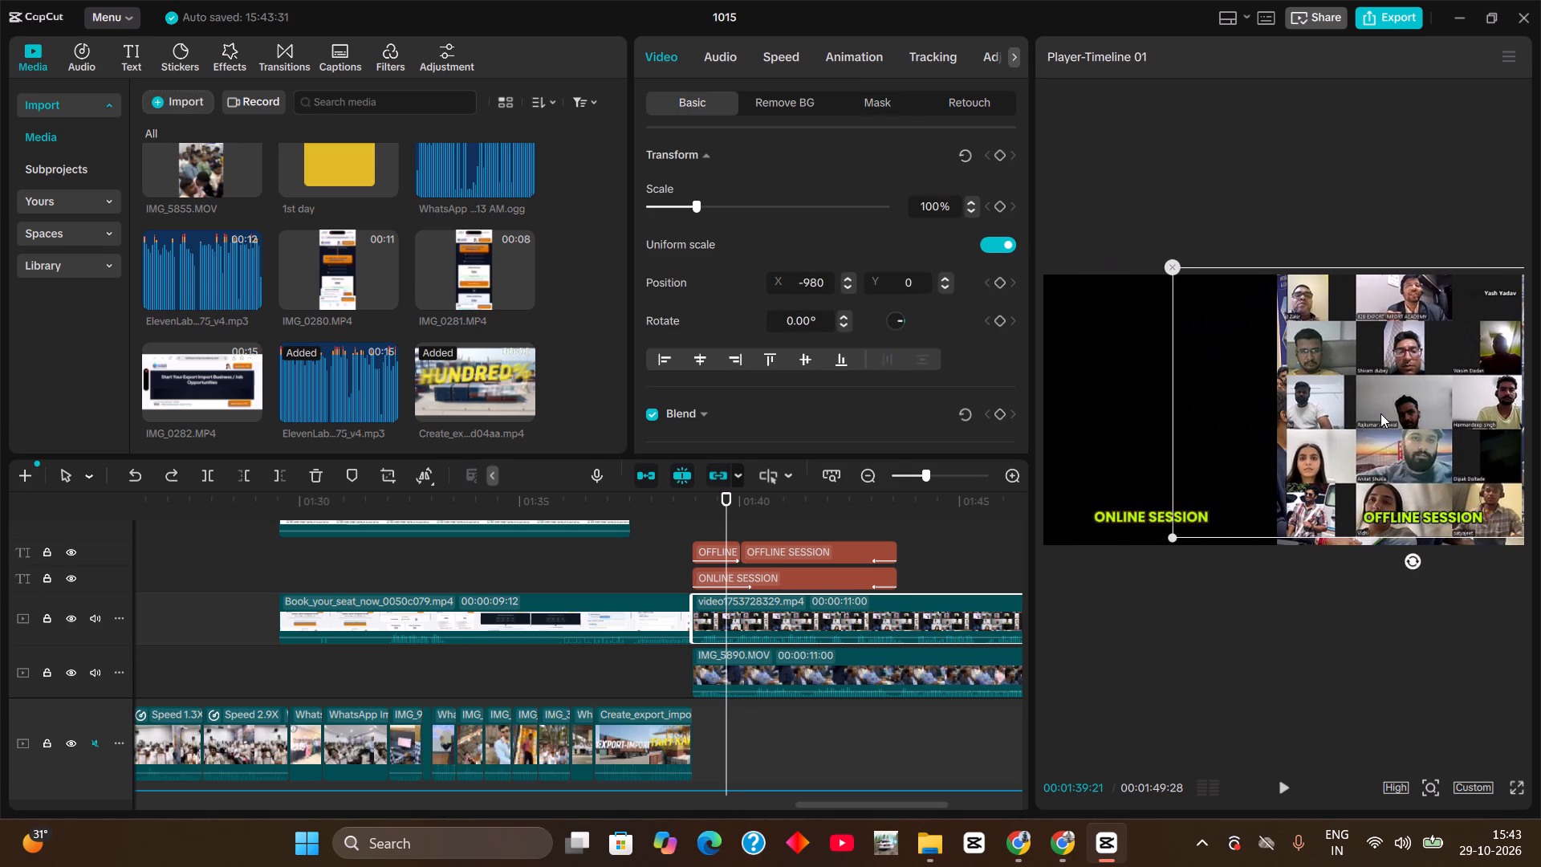
{"action": "left_click_drag", "start_coordinate": [1380, 413], "coordinate": [1335, 413]}
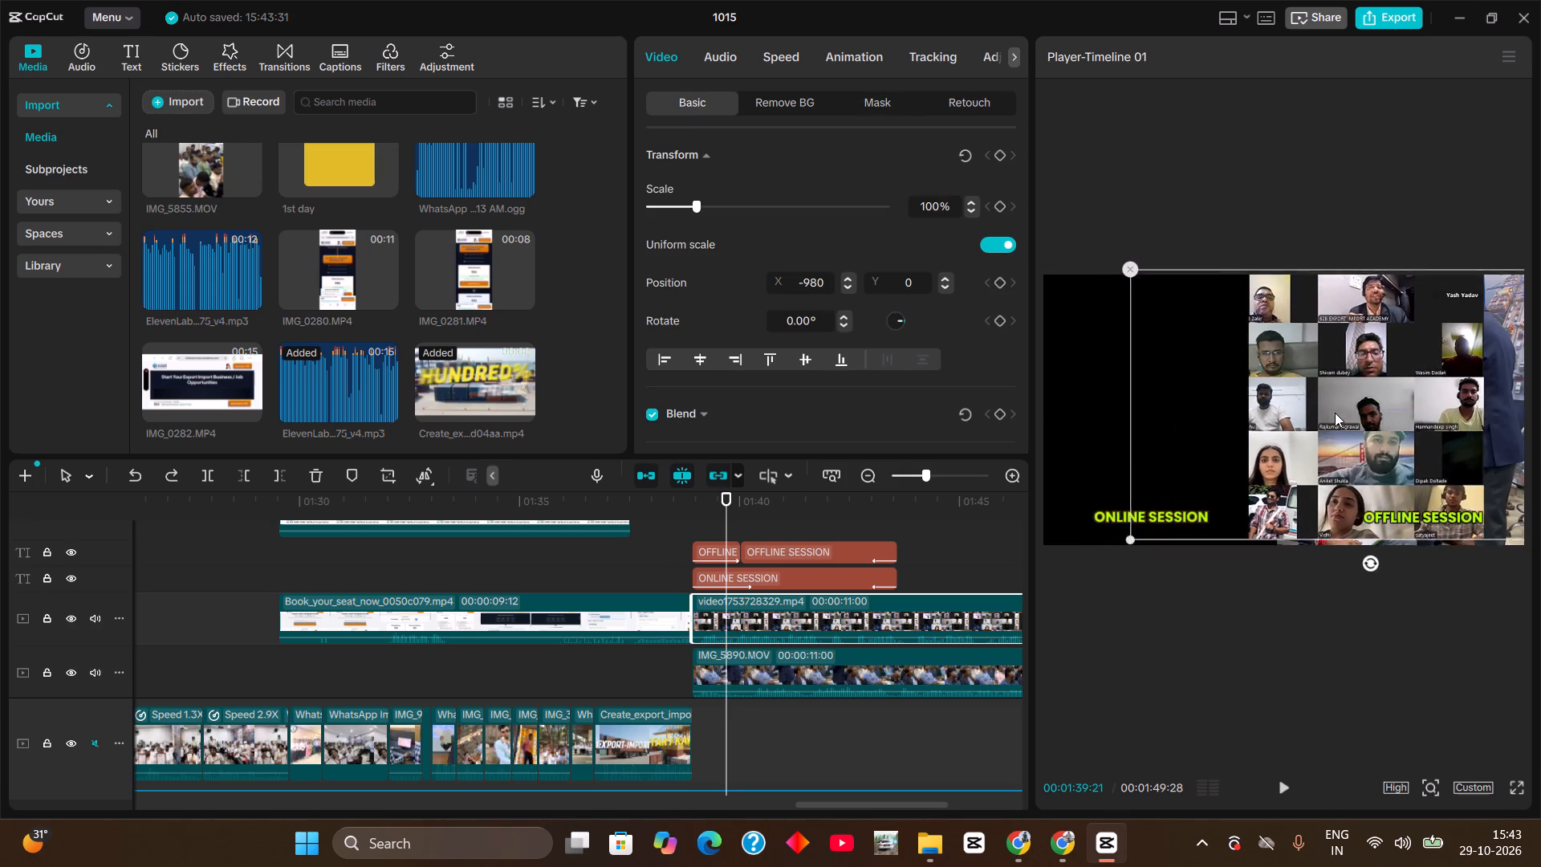
{"action": "left_click_drag", "start_coordinate": [1335, 413], "coordinate": [1365, 415]}
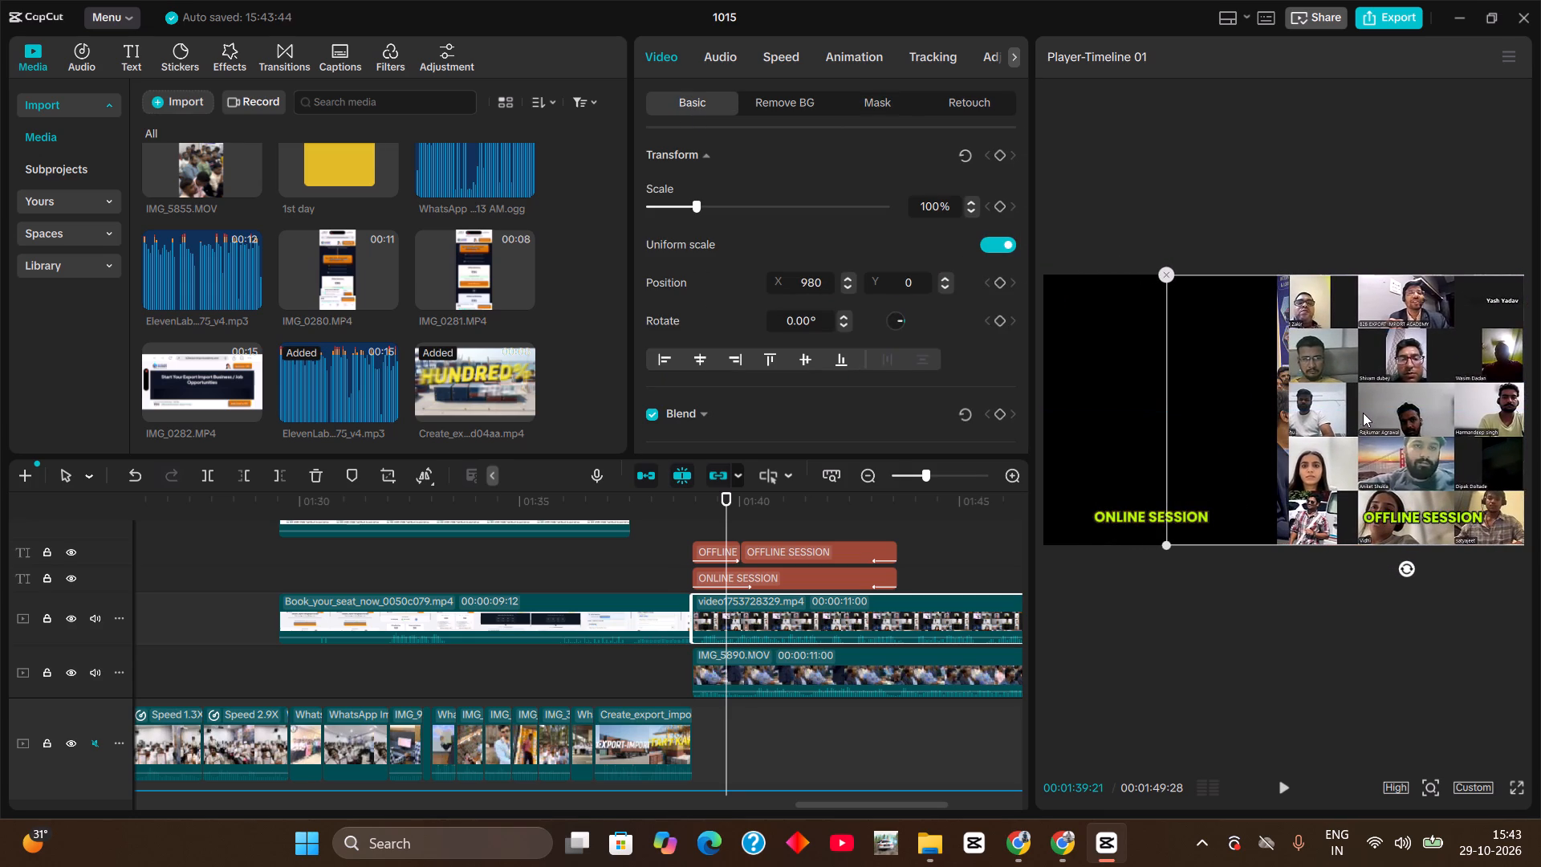
{"action": "left_click", "coordinate": [818, 670]}
{"action": "left_click_drag", "start_coordinate": [1342, 458], "coordinate": [1283, 467]}
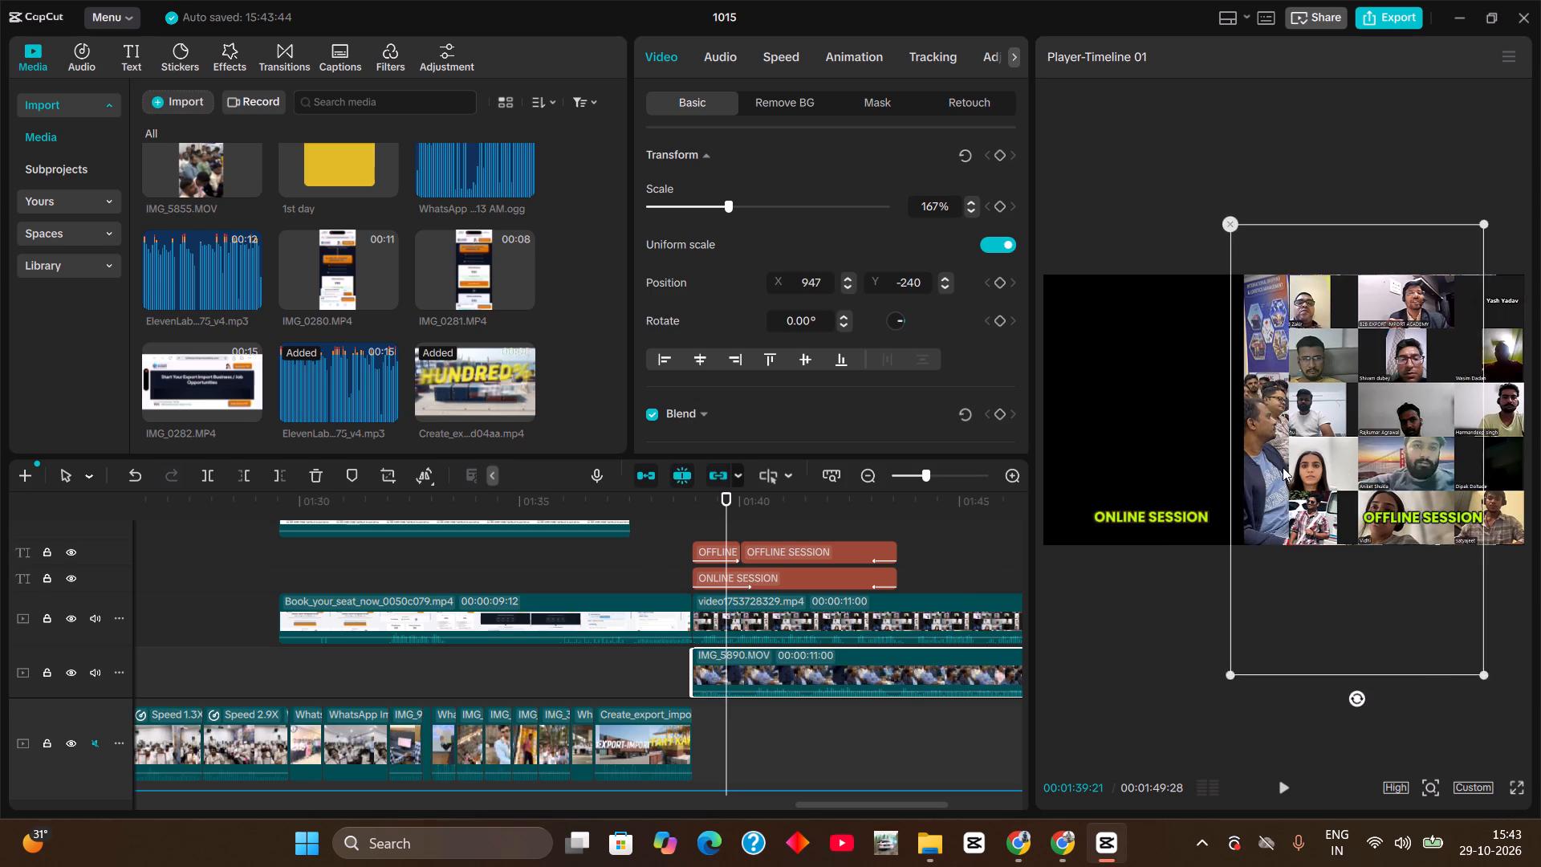
{"action": "left_click_drag", "start_coordinate": [1283, 467], "coordinate": [1107, 470]}
Swap the captions to match: ONLINE SESSION over the video-call footage and the first OFFLINE SESSION over the classroom footage.
{"action": "left_click", "coordinate": [715, 580]}
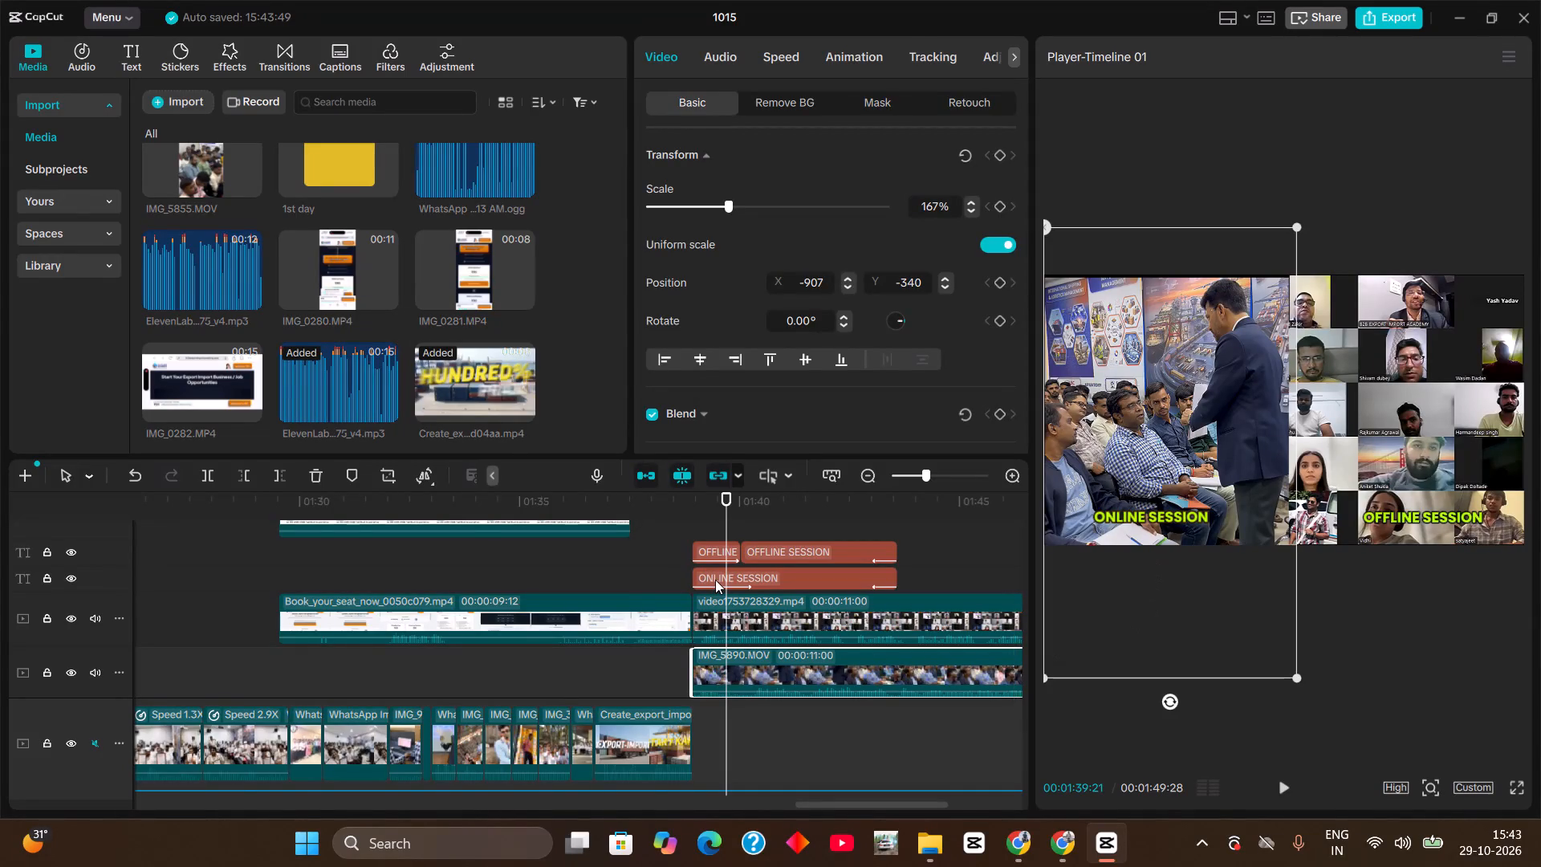
{"action": "left_click_drag", "start_coordinate": [1148, 518], "coordinate": [1427, 517]}
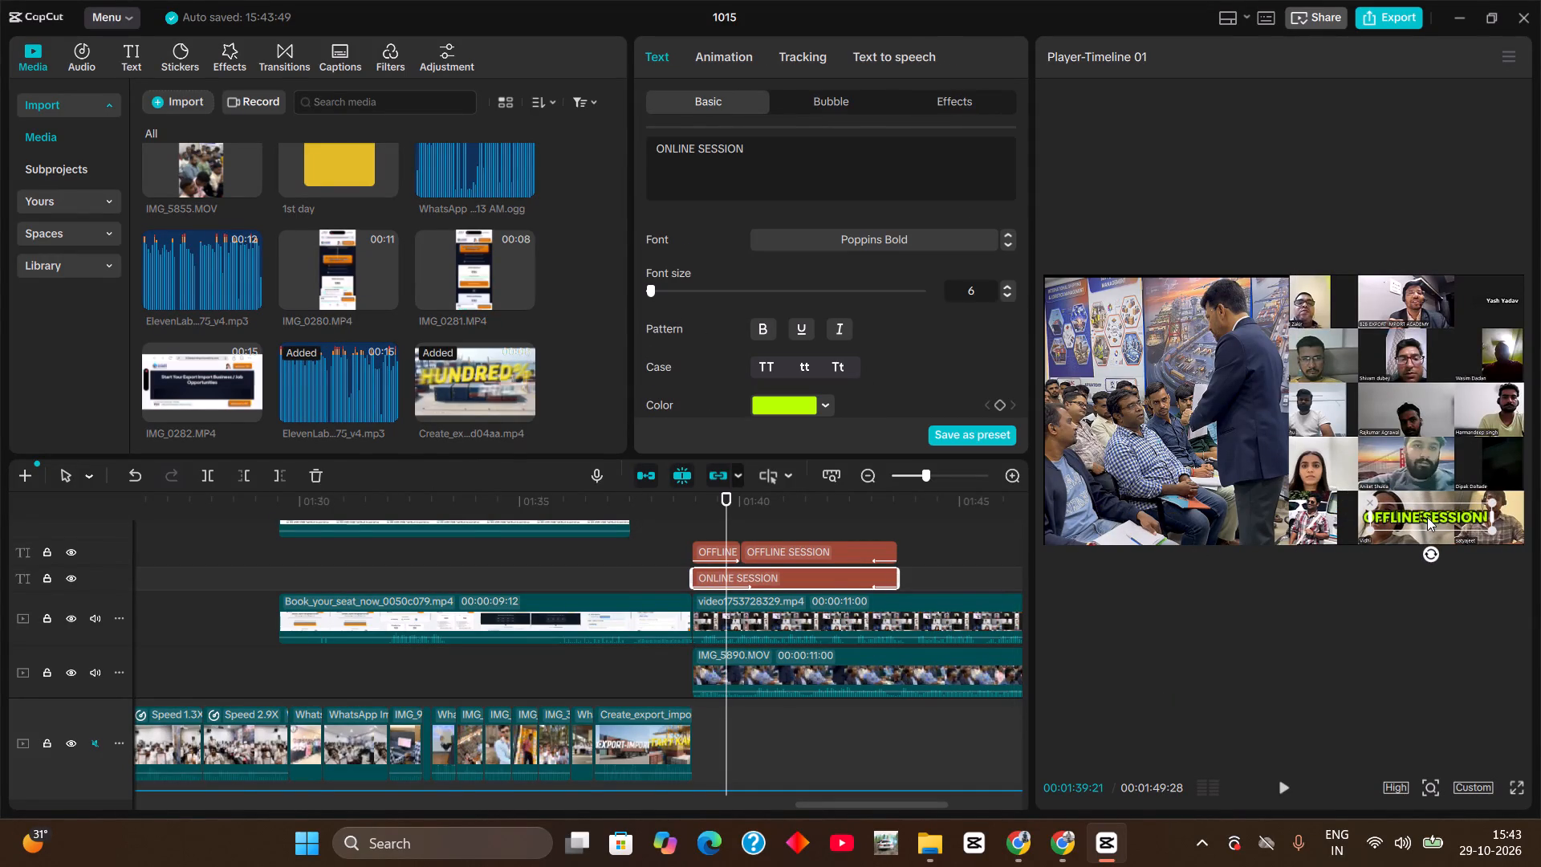
{"action": "left_click_drag", "start_coordinate": [1427, 517], "coordinate": [1431, 519]}
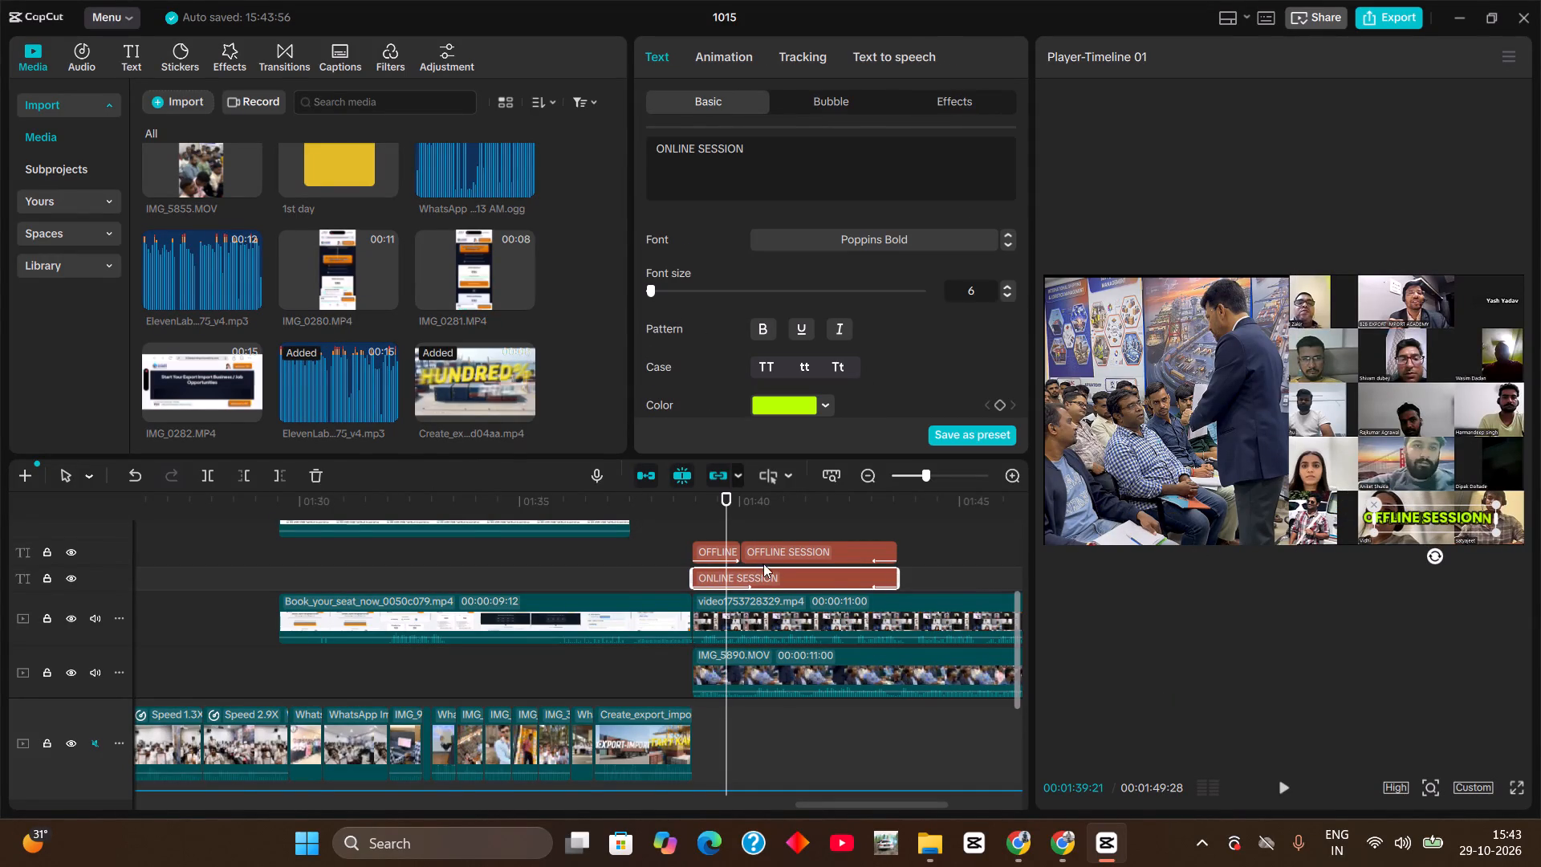
{"action": "left_click", "coordinate": [718, 553]}
{"action": "left_click_drag", "start_coordinate": [1419, 515], "coordinate": [1185, 507]}
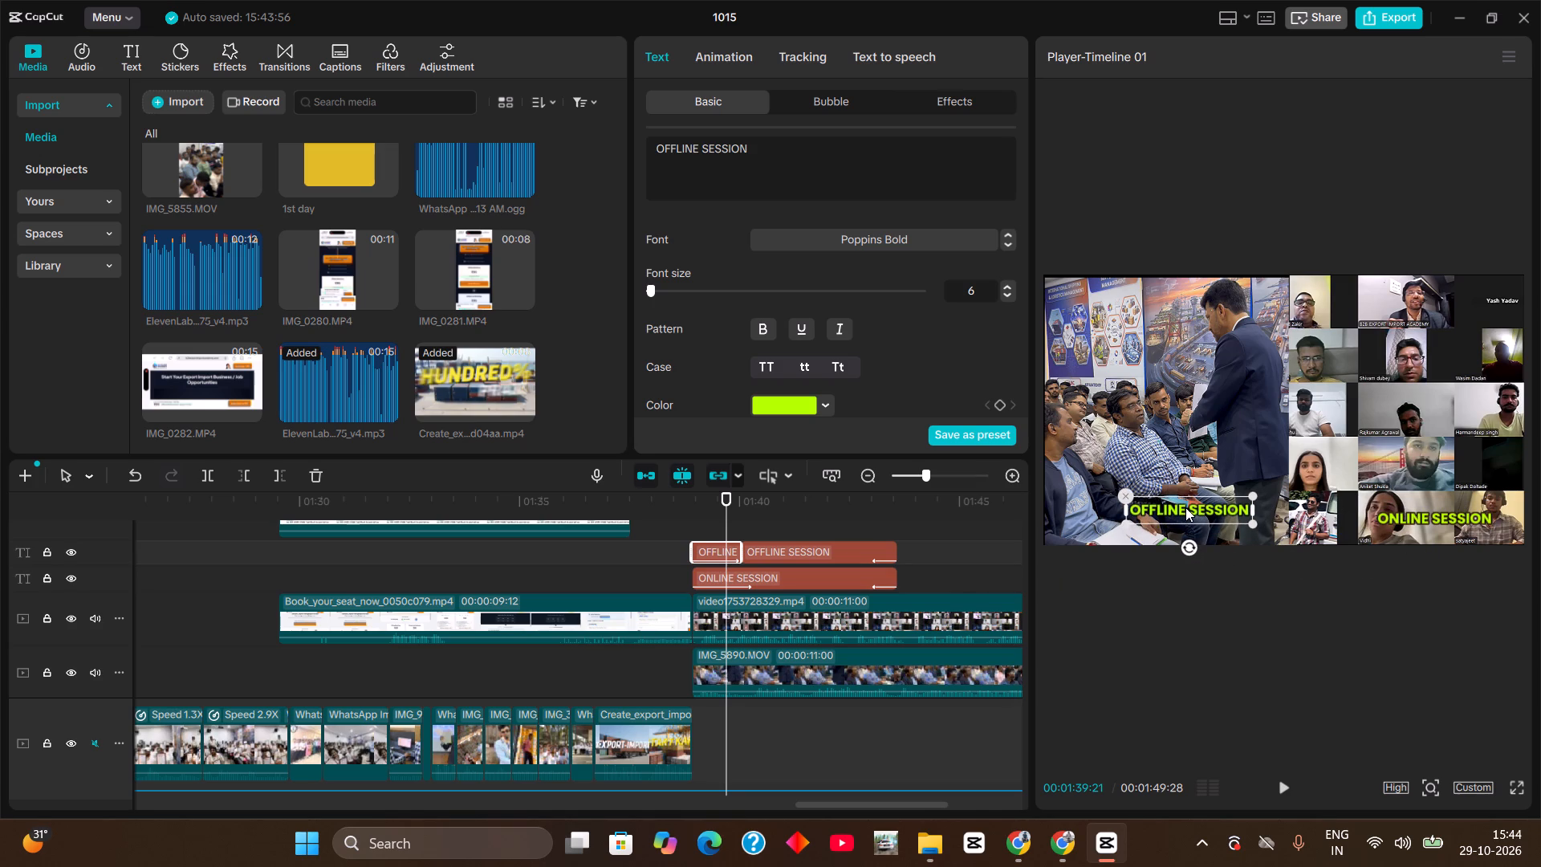
{"action": "left_click_drag", "start_coordinate": [1185, 507], "coordinate": [1182, 513]}
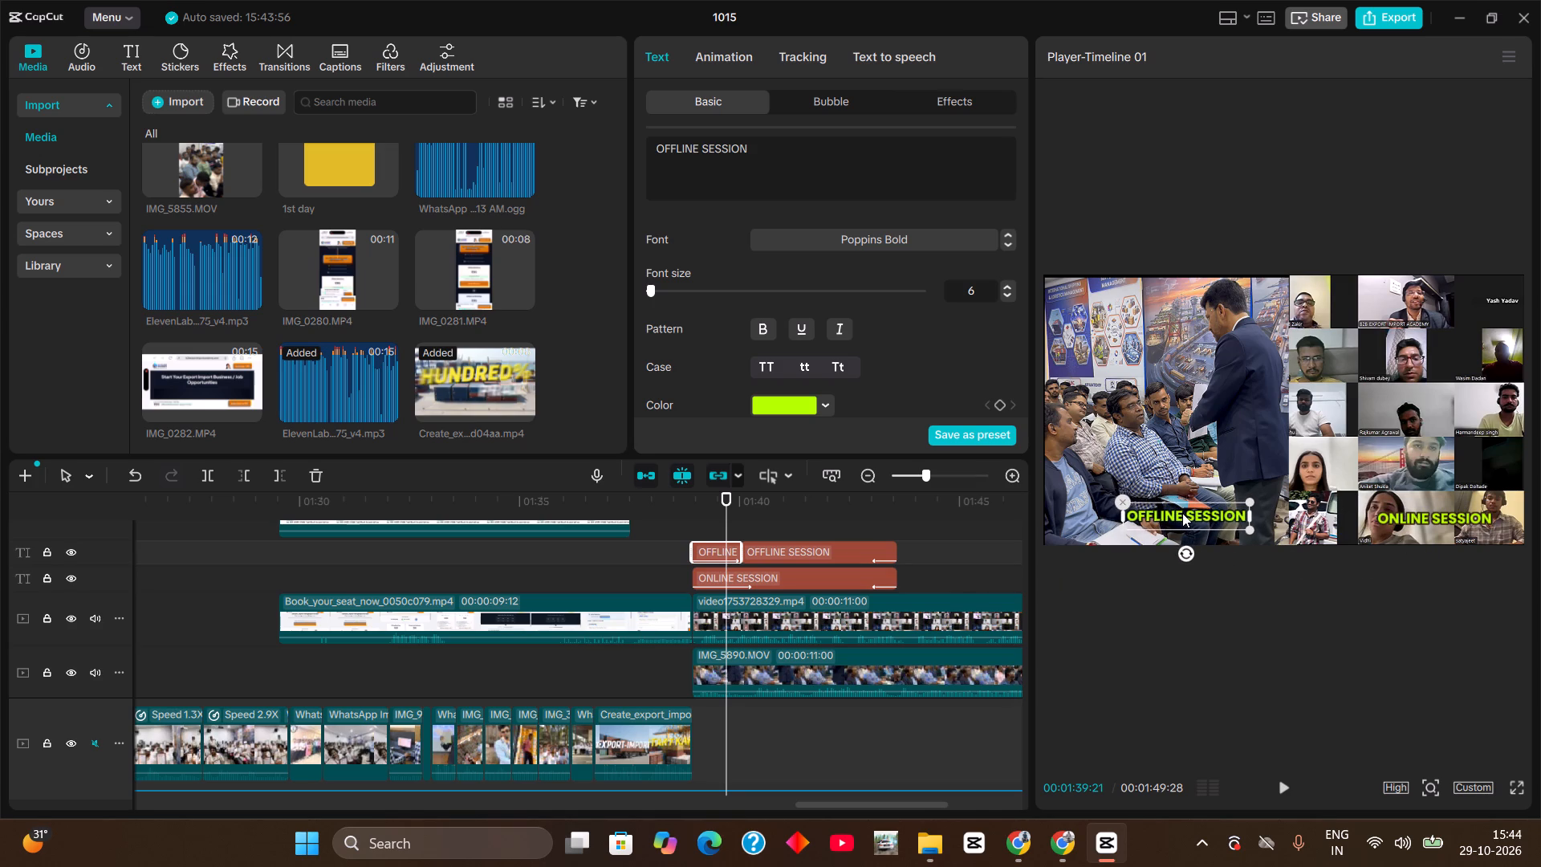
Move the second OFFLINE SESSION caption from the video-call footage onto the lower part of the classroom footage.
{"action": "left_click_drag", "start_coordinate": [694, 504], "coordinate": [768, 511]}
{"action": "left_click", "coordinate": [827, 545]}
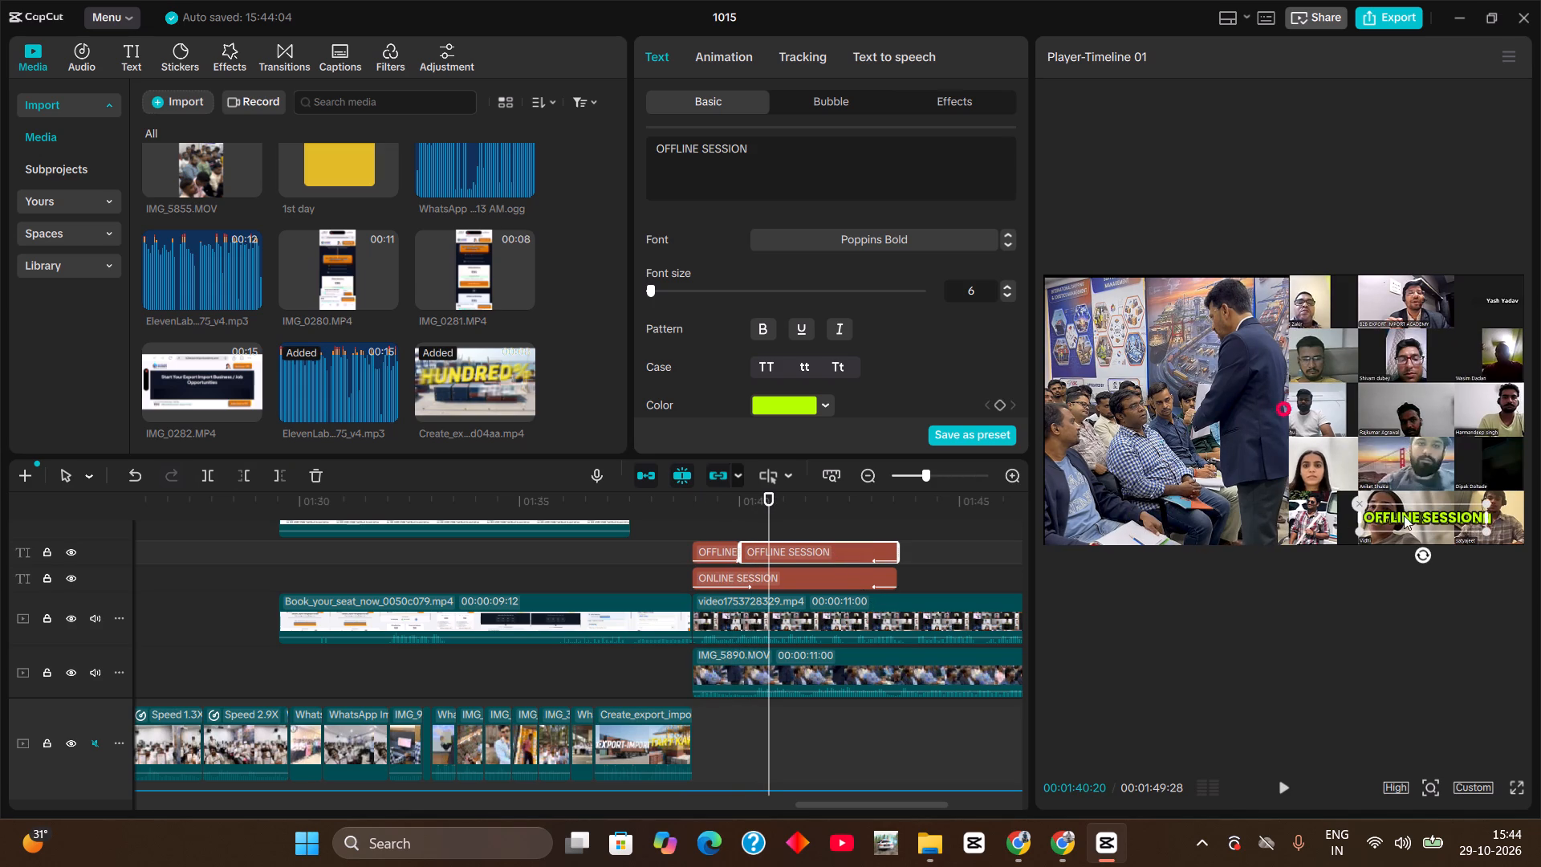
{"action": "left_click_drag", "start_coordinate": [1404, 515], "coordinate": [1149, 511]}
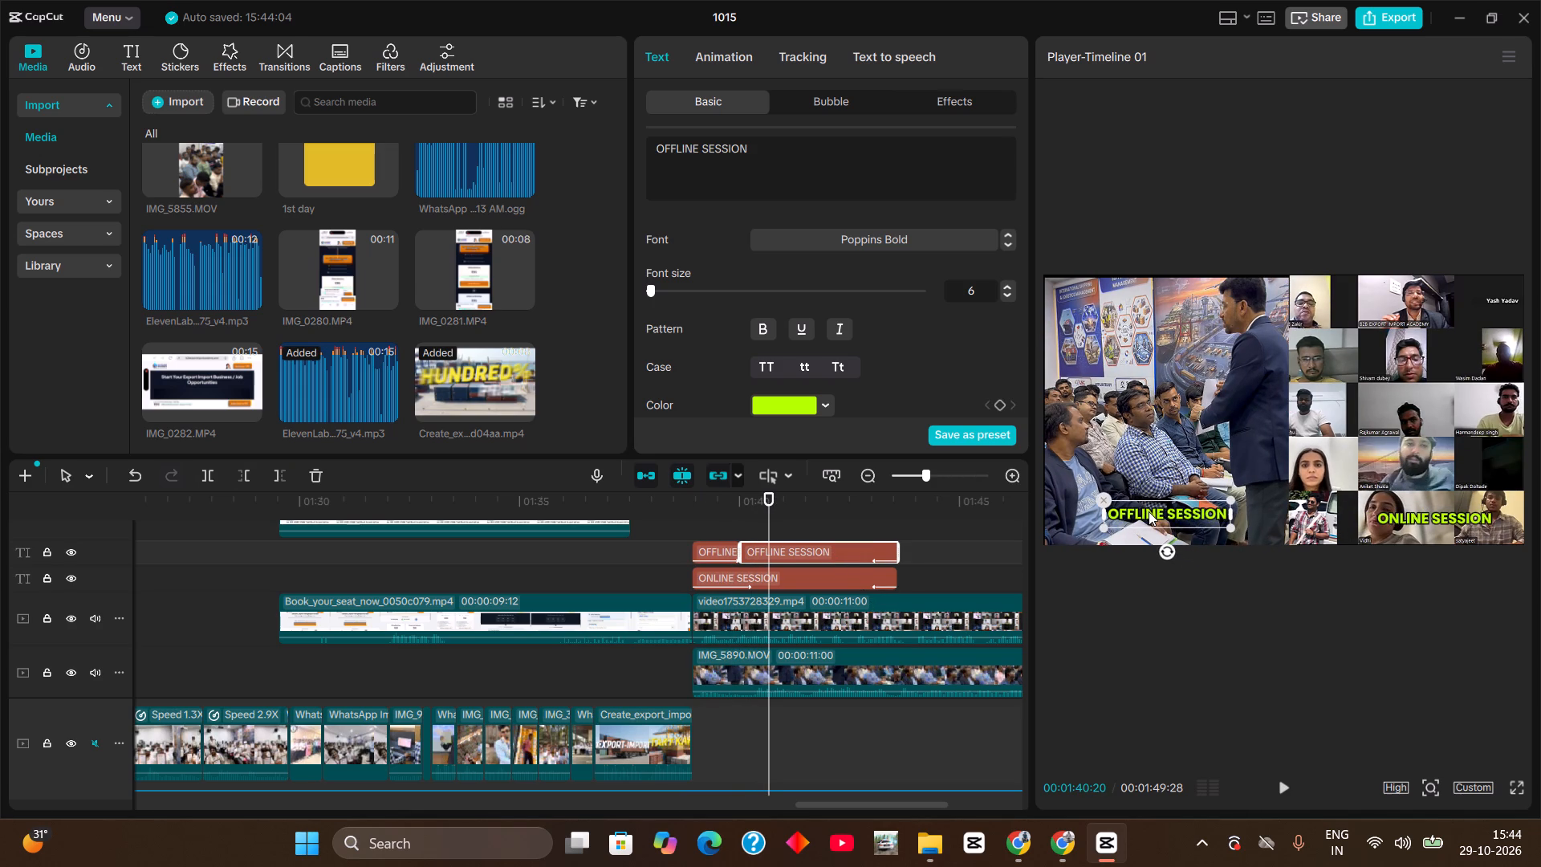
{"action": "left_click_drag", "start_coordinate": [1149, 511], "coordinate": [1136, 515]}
Reposition the first OFFLINE SESSION caption at 00:01:39:18 so it sits centred along the bottom of the classroom footage.
{"action": "left_click_drag", "start_coordinate": [701, 503], "coordinate": [754, 503]}
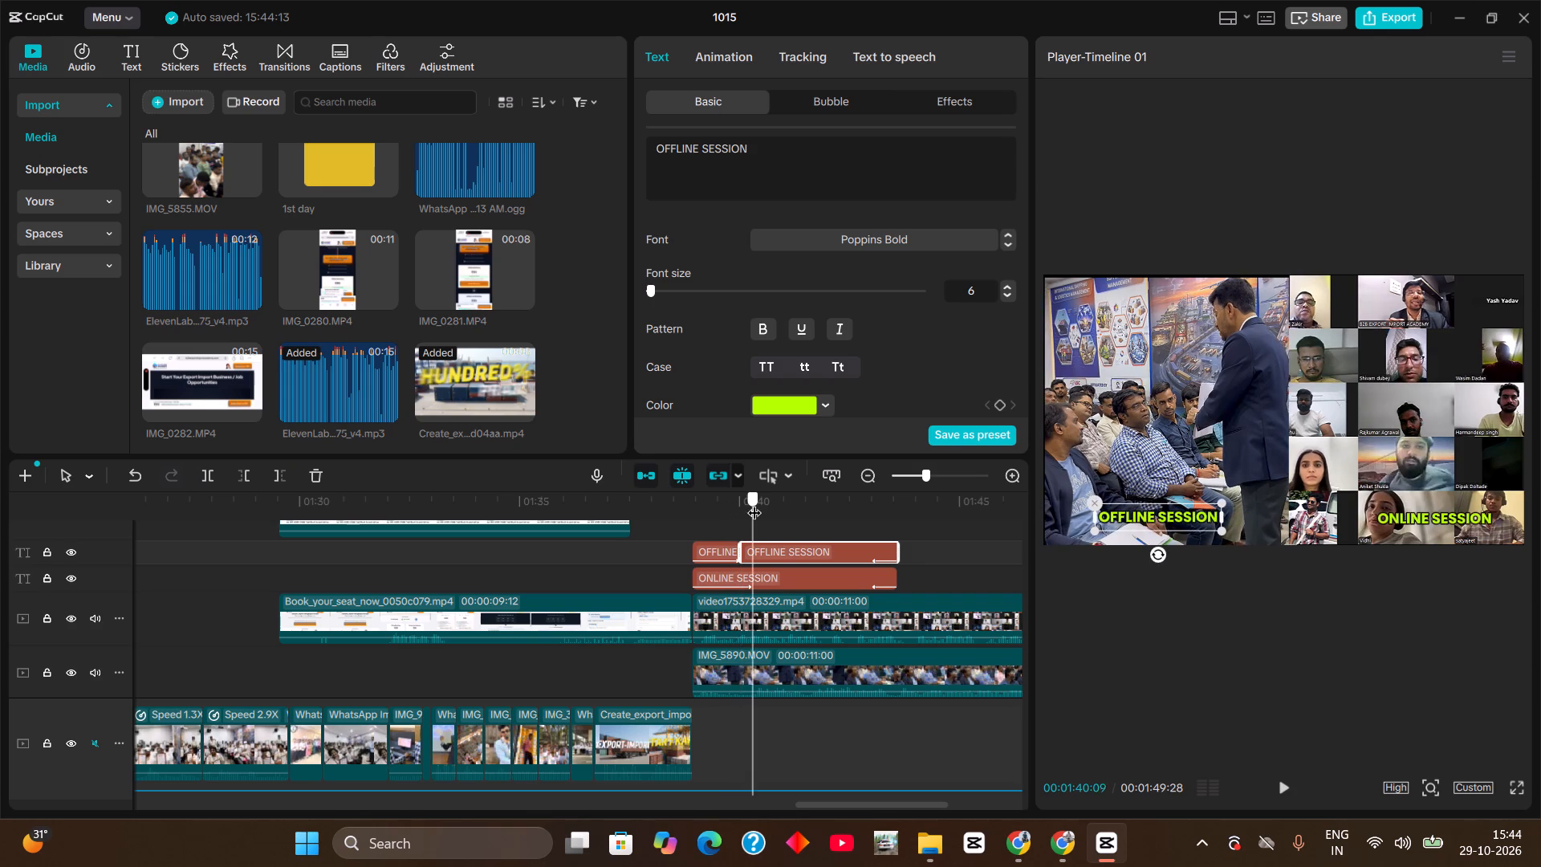
{"action": "left_click_drag", "start_coordinate": [754, 503], "coordinate": [722, 515]}
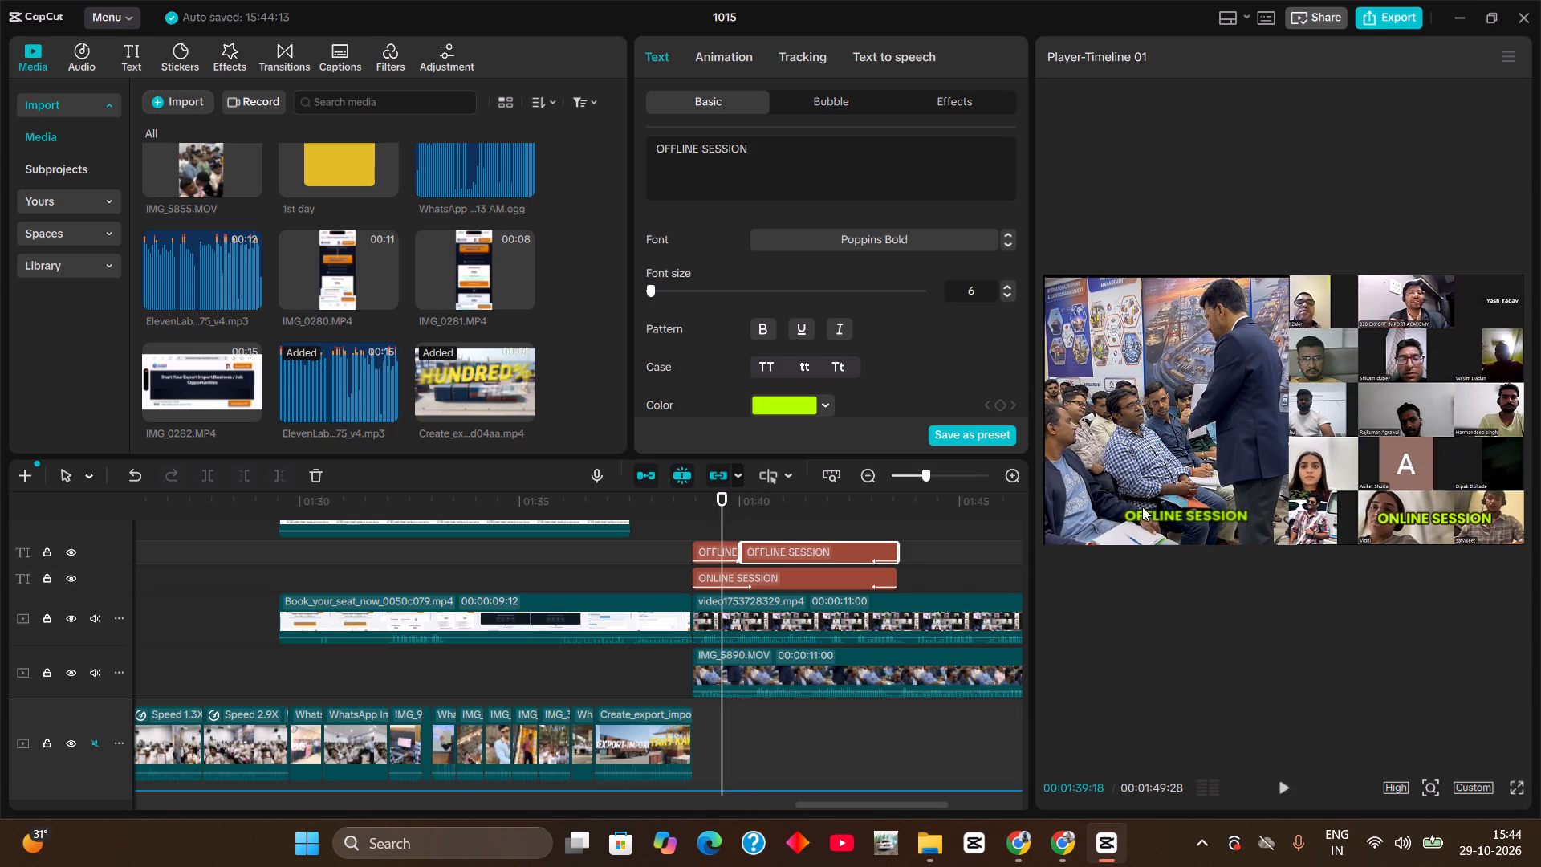
{"action": "left_click_drag", "start_coordinate": [1193, 515], "coordinate": [1200, 504]}
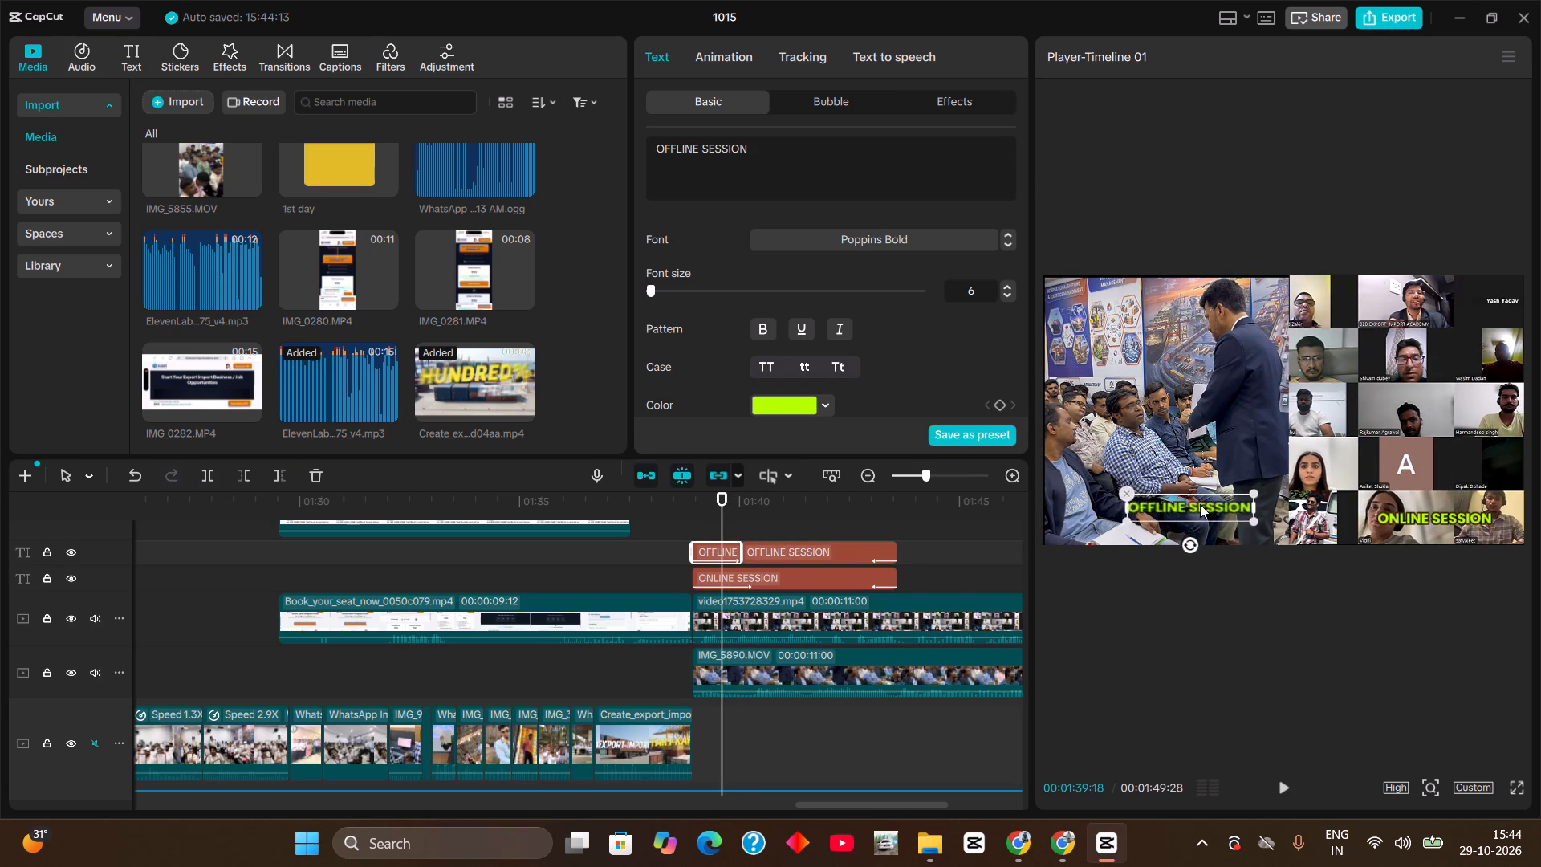
{"action": "left_click_drag", "start_coordinate": [1200, 504], "coordinate": [1169, 511]}
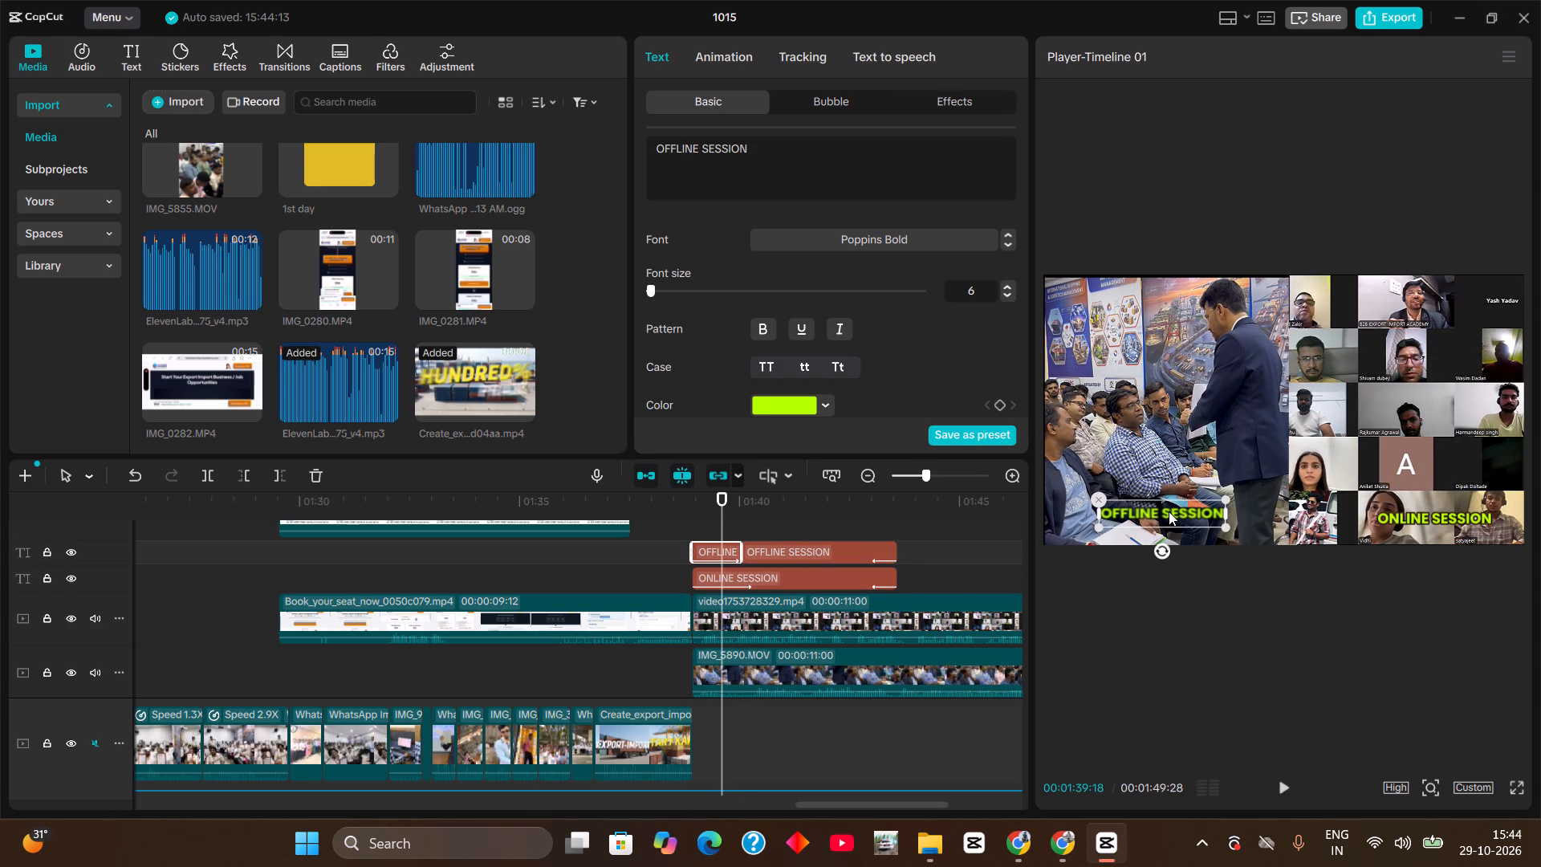
Delete the second OFFLINE SESSION caption and extend the first one so it ends level with the ONLINE SESSION caption.
{"action": "left_click", "coordinate": [795, 543]}
{"action": "key", "text": "BackSpace"}
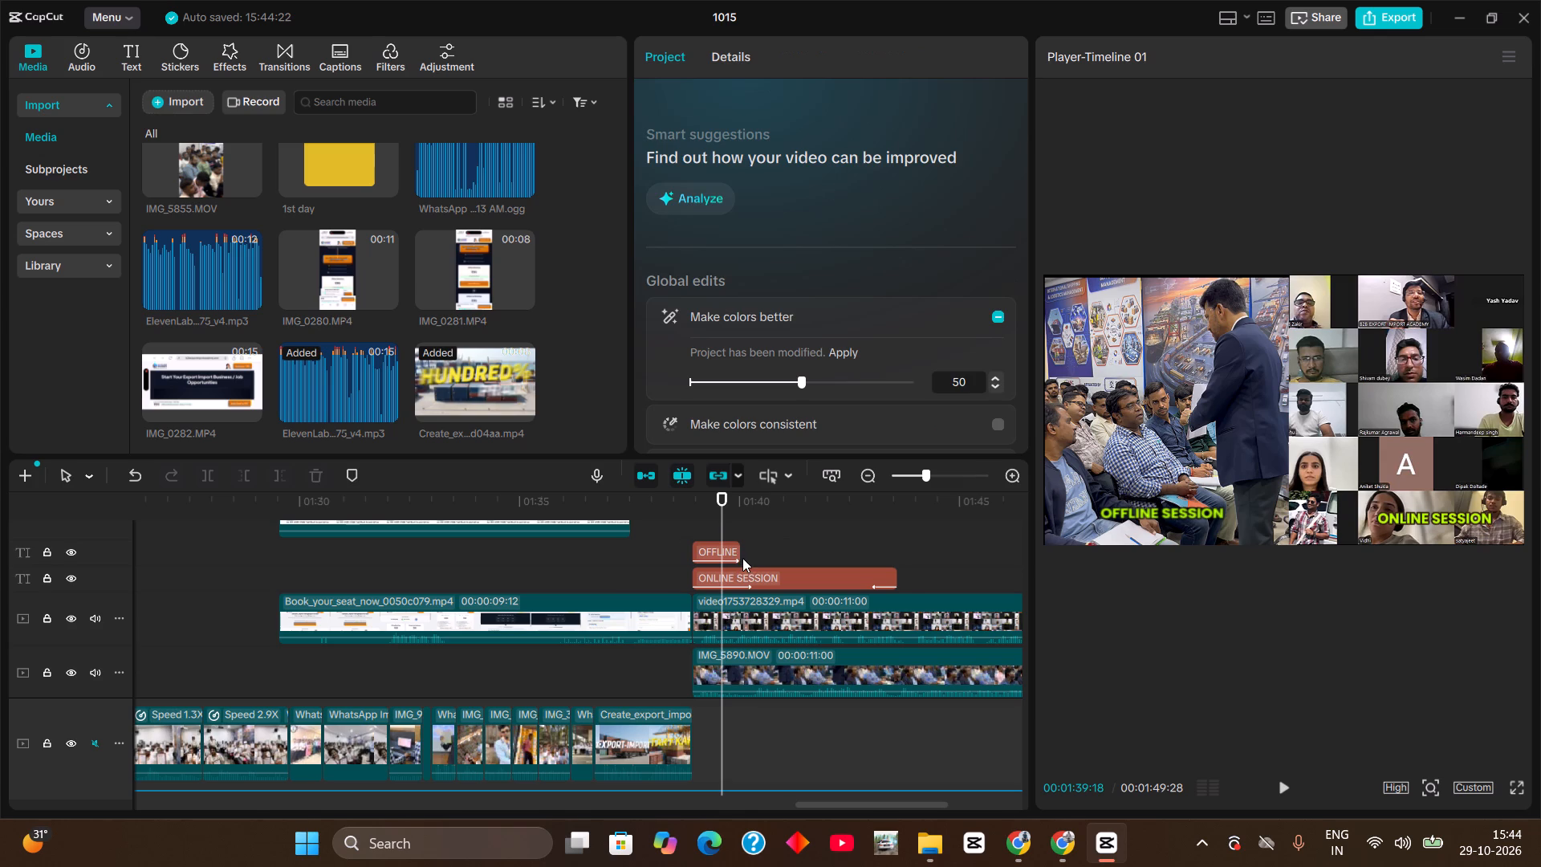
{"action": "left_click", "coordinate": [728, 553]}
{"action": "left_click_drag", "start_coordinate": [738, 547], "coordinate": [887, 557]}
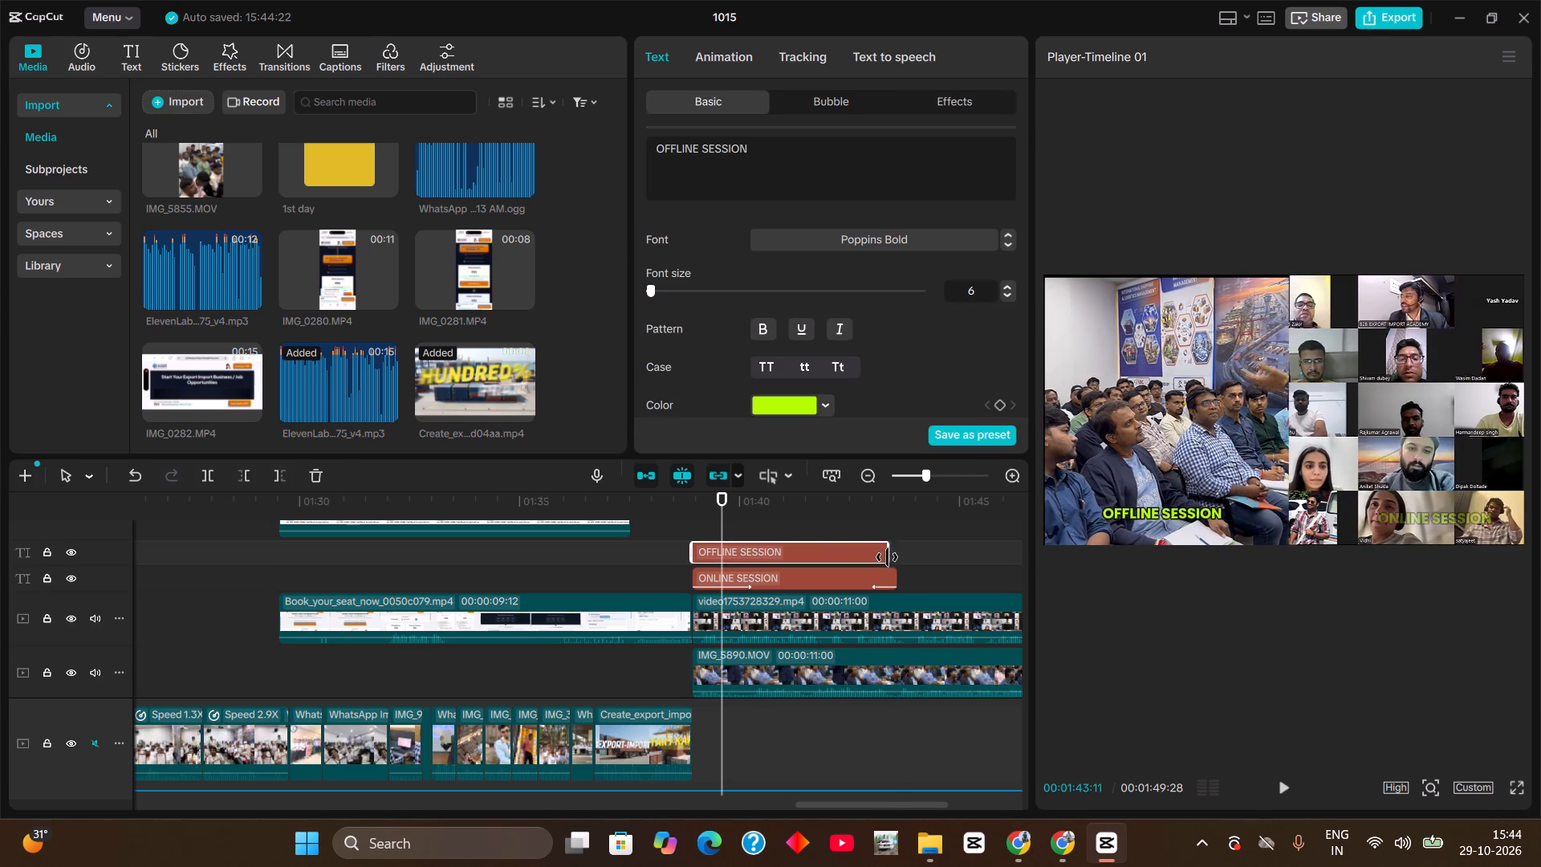
{"action": "left_click_drag", "start_coordinate": [887, 557], "coordinate": [889, 557]}
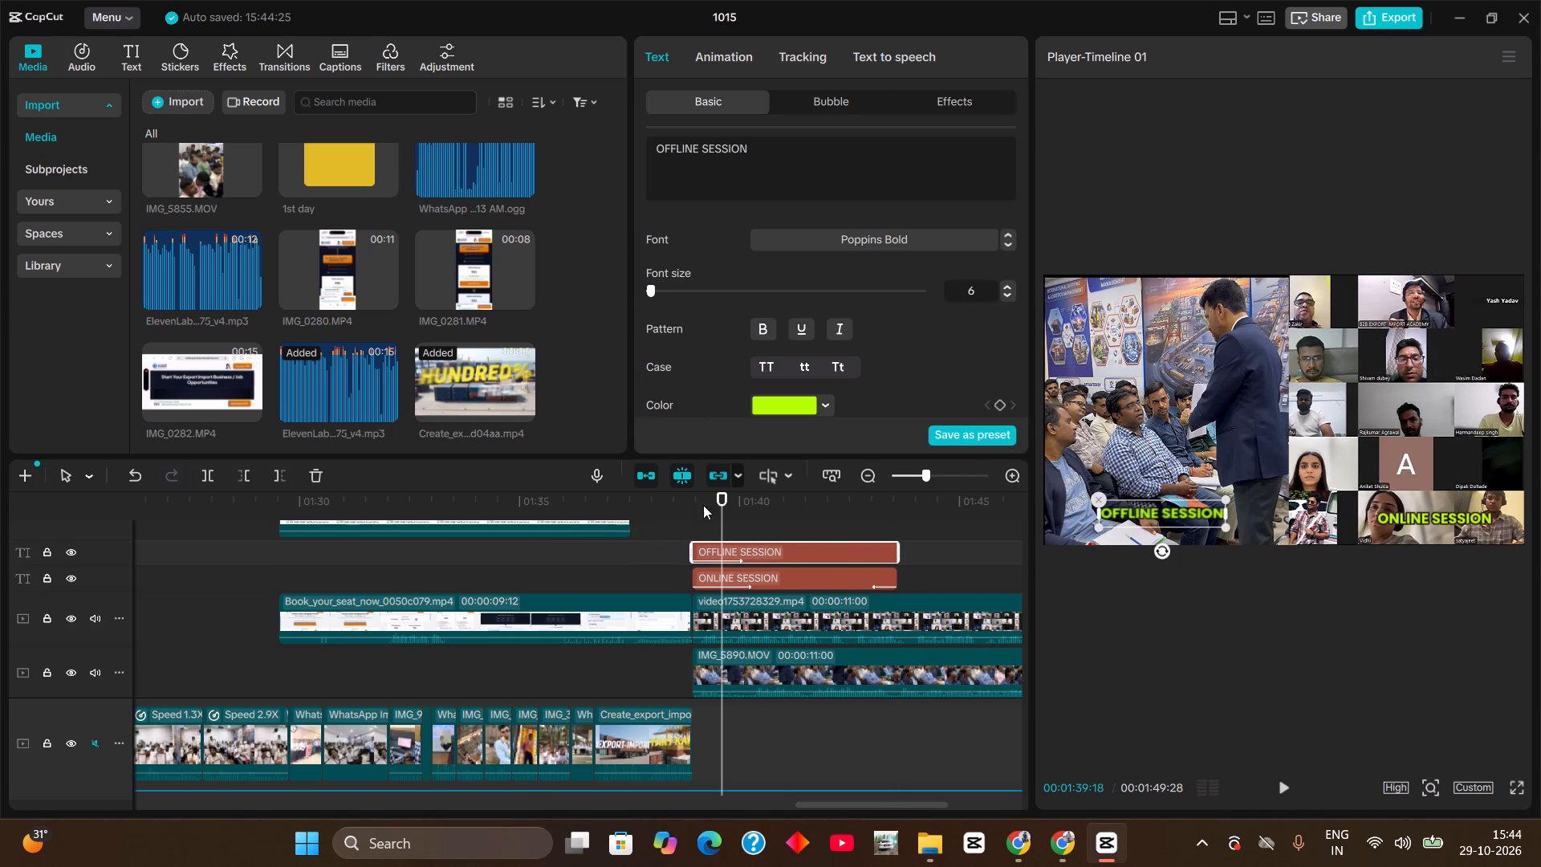
Mute the two overlay tracks holding video1753728329.mp4 and IMG_5890.MOV, keeping both tracks shown.
{"action": "left_click", "coordinate": [664, 504]}
{"action": "key", "text": "space"}
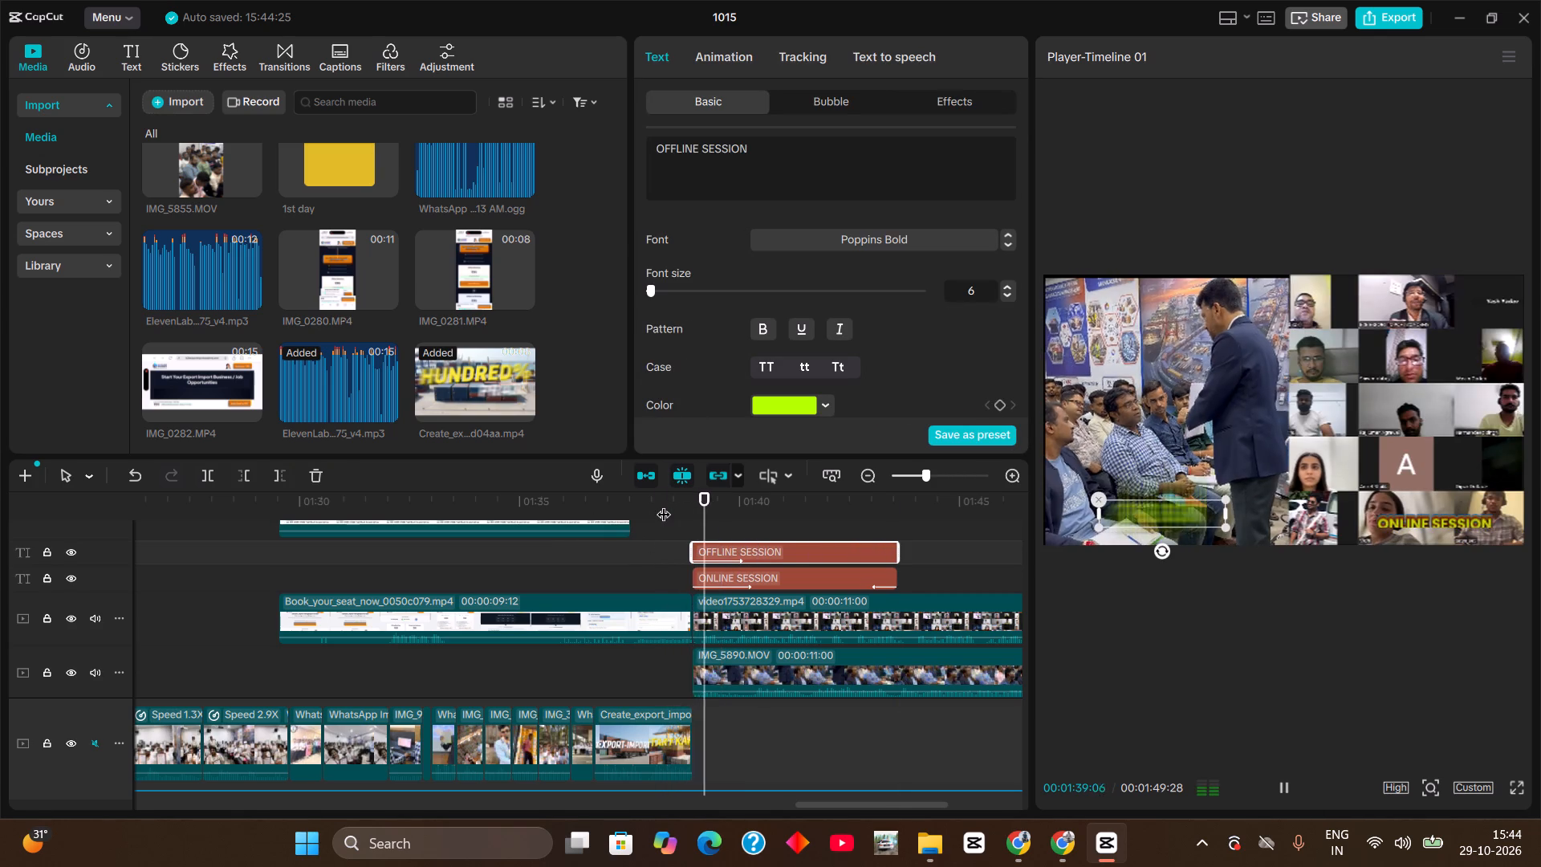
{"action": "key", "text": "space"}
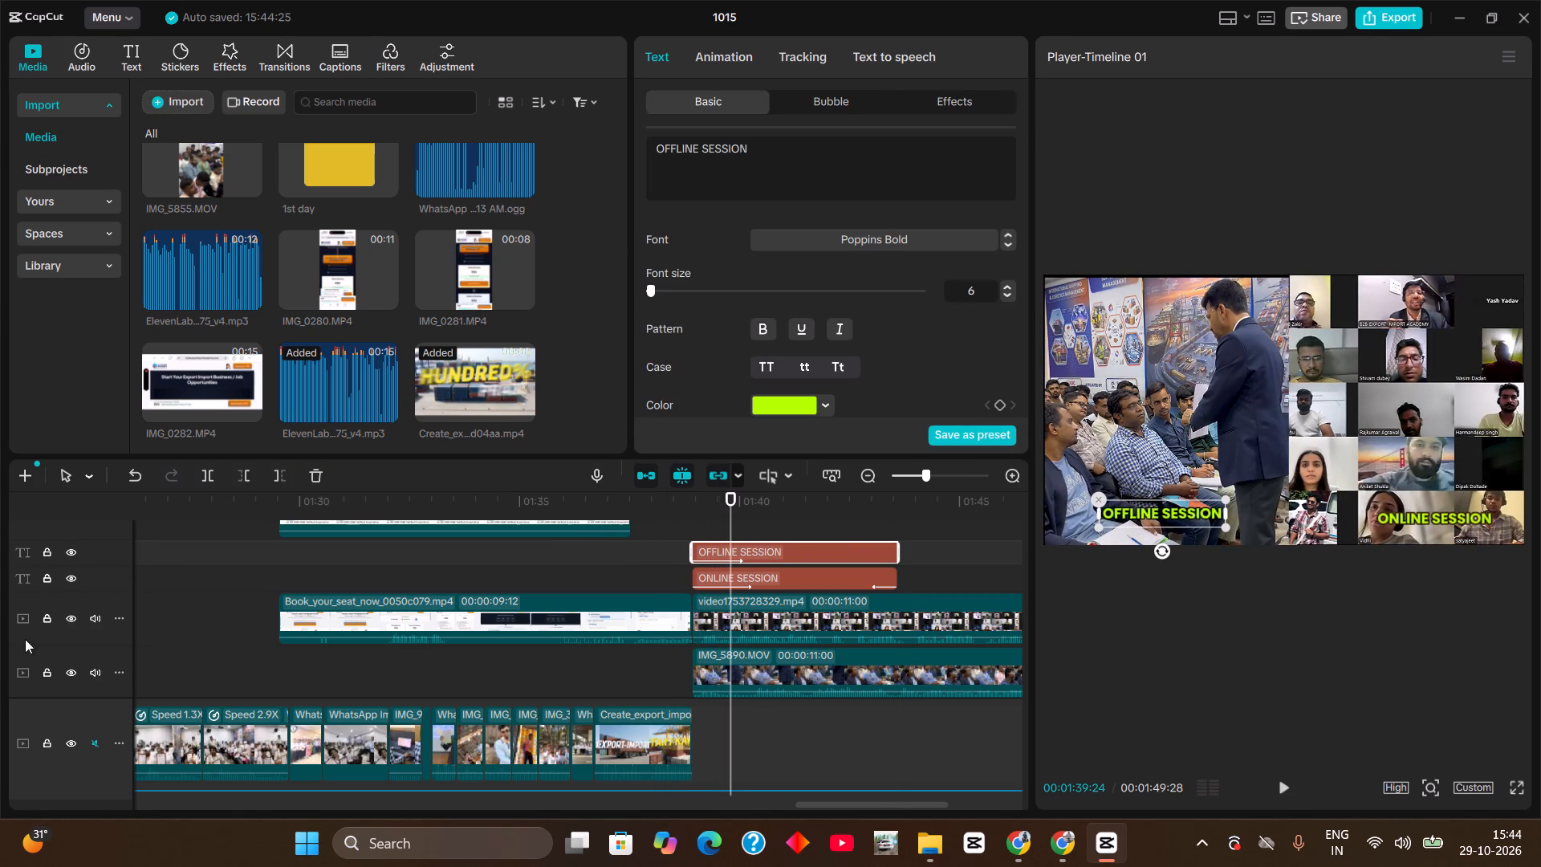
{"action": "left_click", "coordinate": [70, 621]}
{"action": "left_click", "coordinate": [71, 673]}
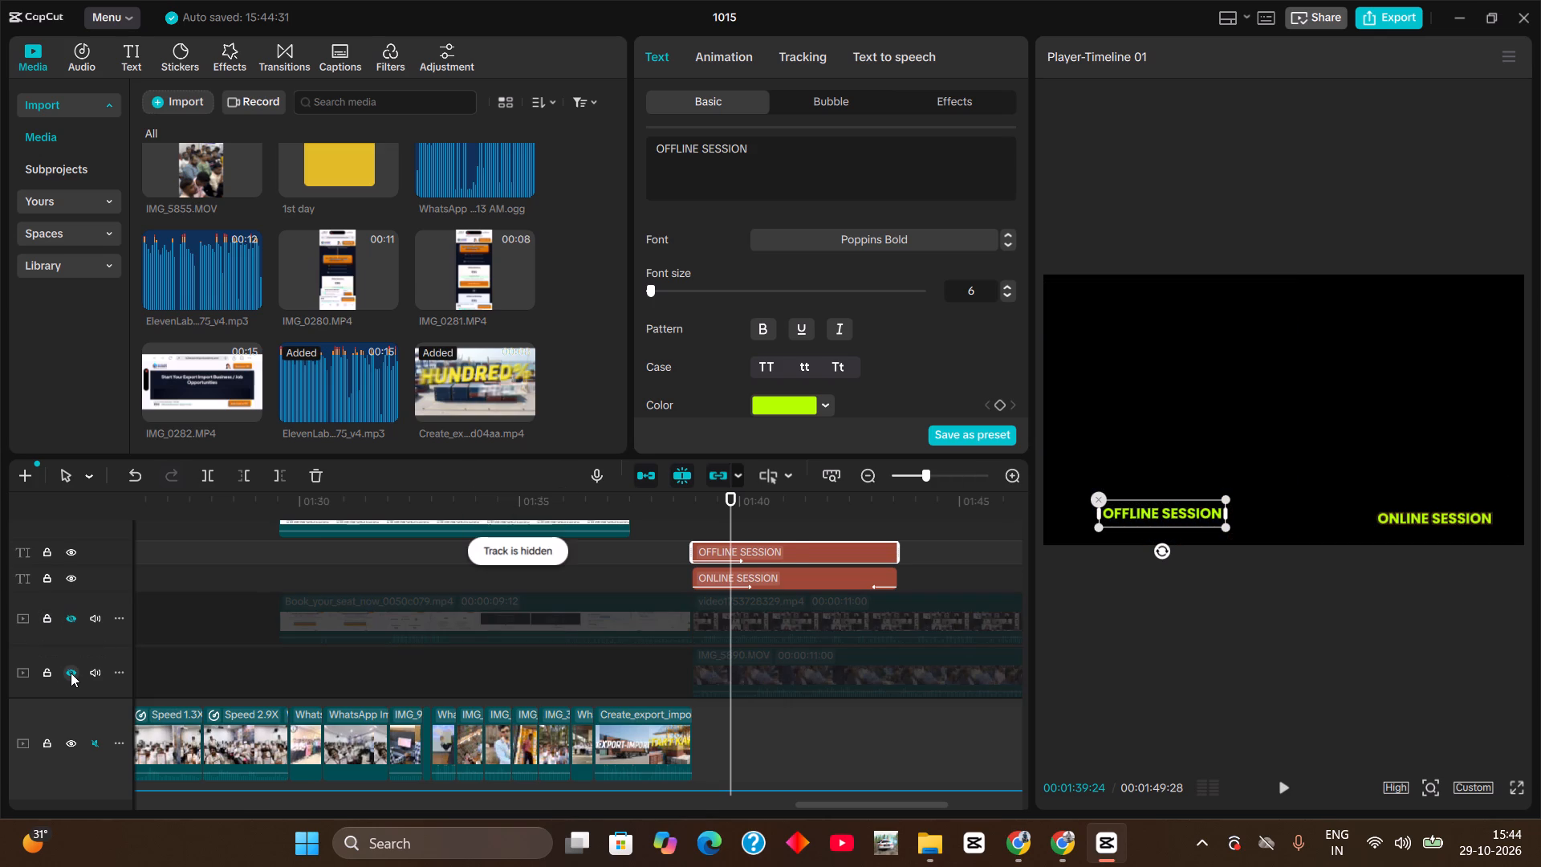
{"action": "left_click", "coordinate": [71, 673]}
{"action": "left_click", "coordinate": [74, 621]}
{"action": "left_click", "coordinate": [88, 618]}
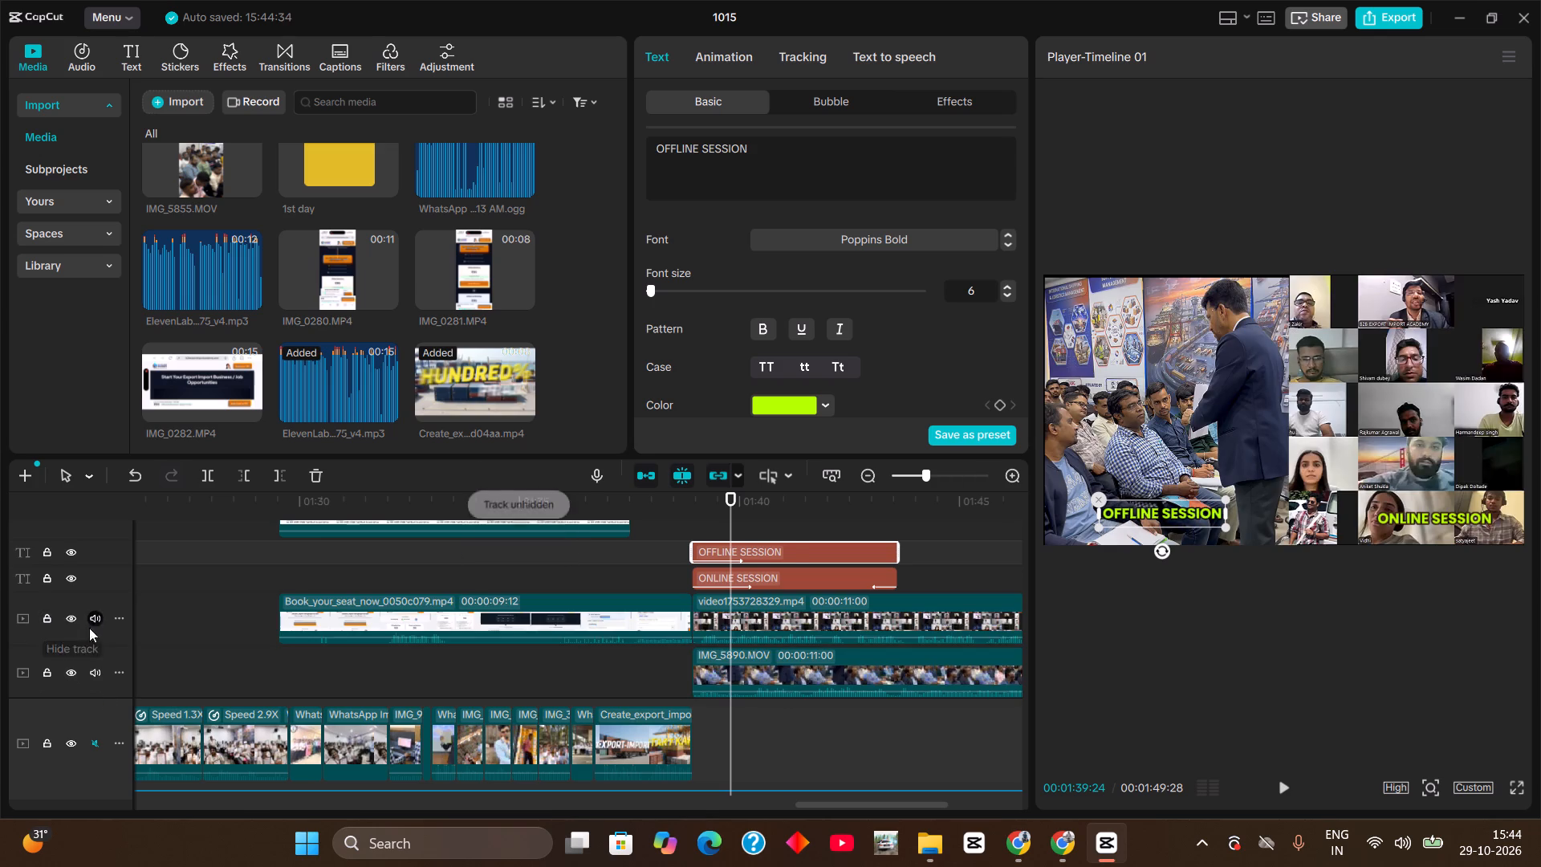
{"action": "left_click", "coordinate": [88, 677]}
Set the ONLINE SESSION caption's in animation to None.
{"action": "key", "text": "space"}
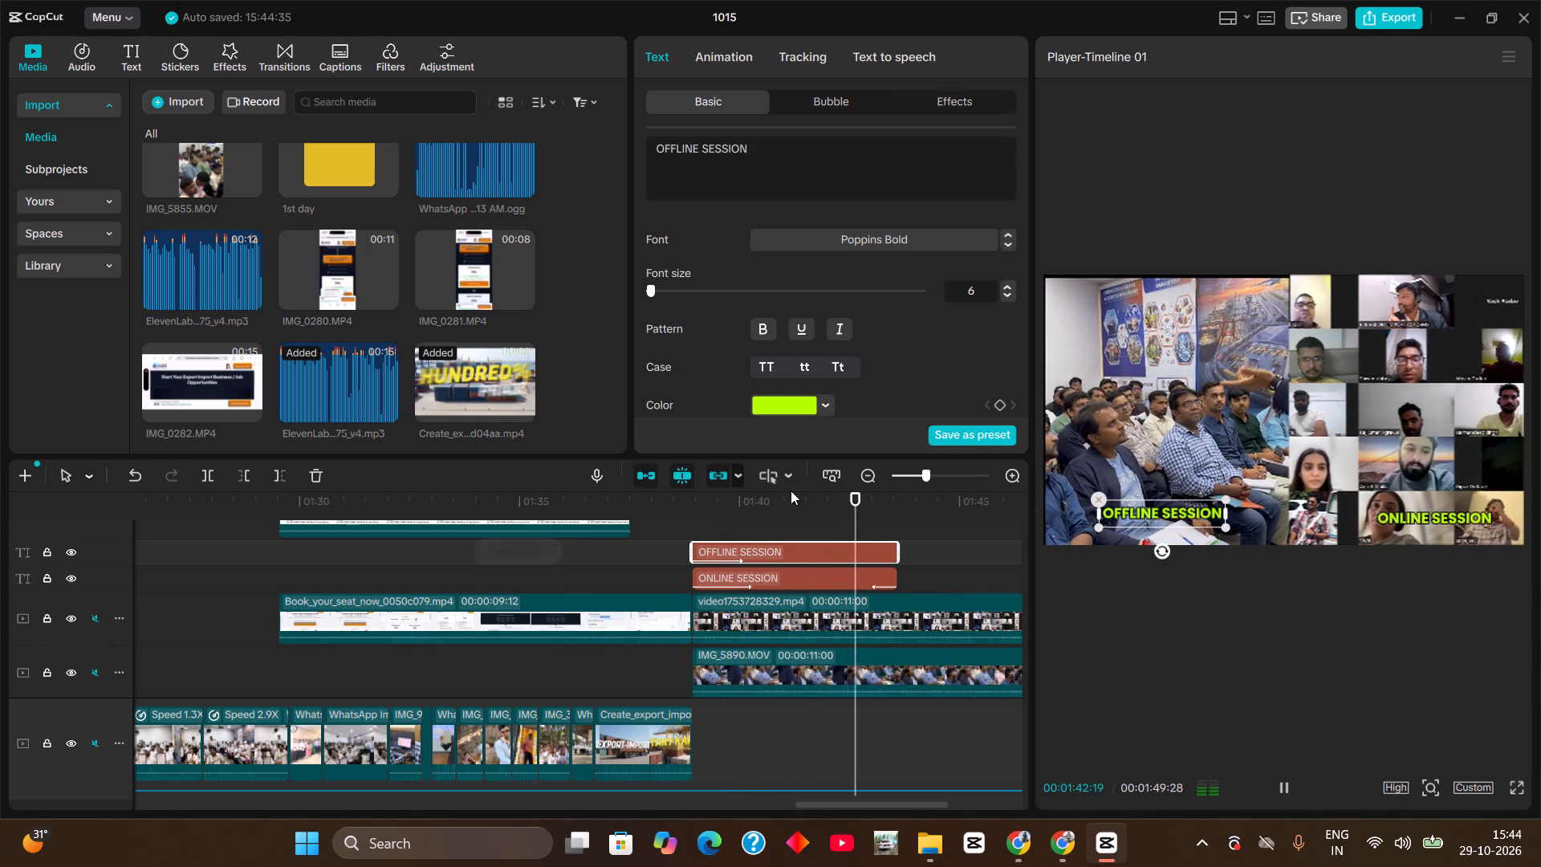
{"action": "key", "text": "space"}
{"action": "key", "text": "space"}
{"action": "key", "text": "space"}
{"action": "left_click", "coordinate": [876, 576]}
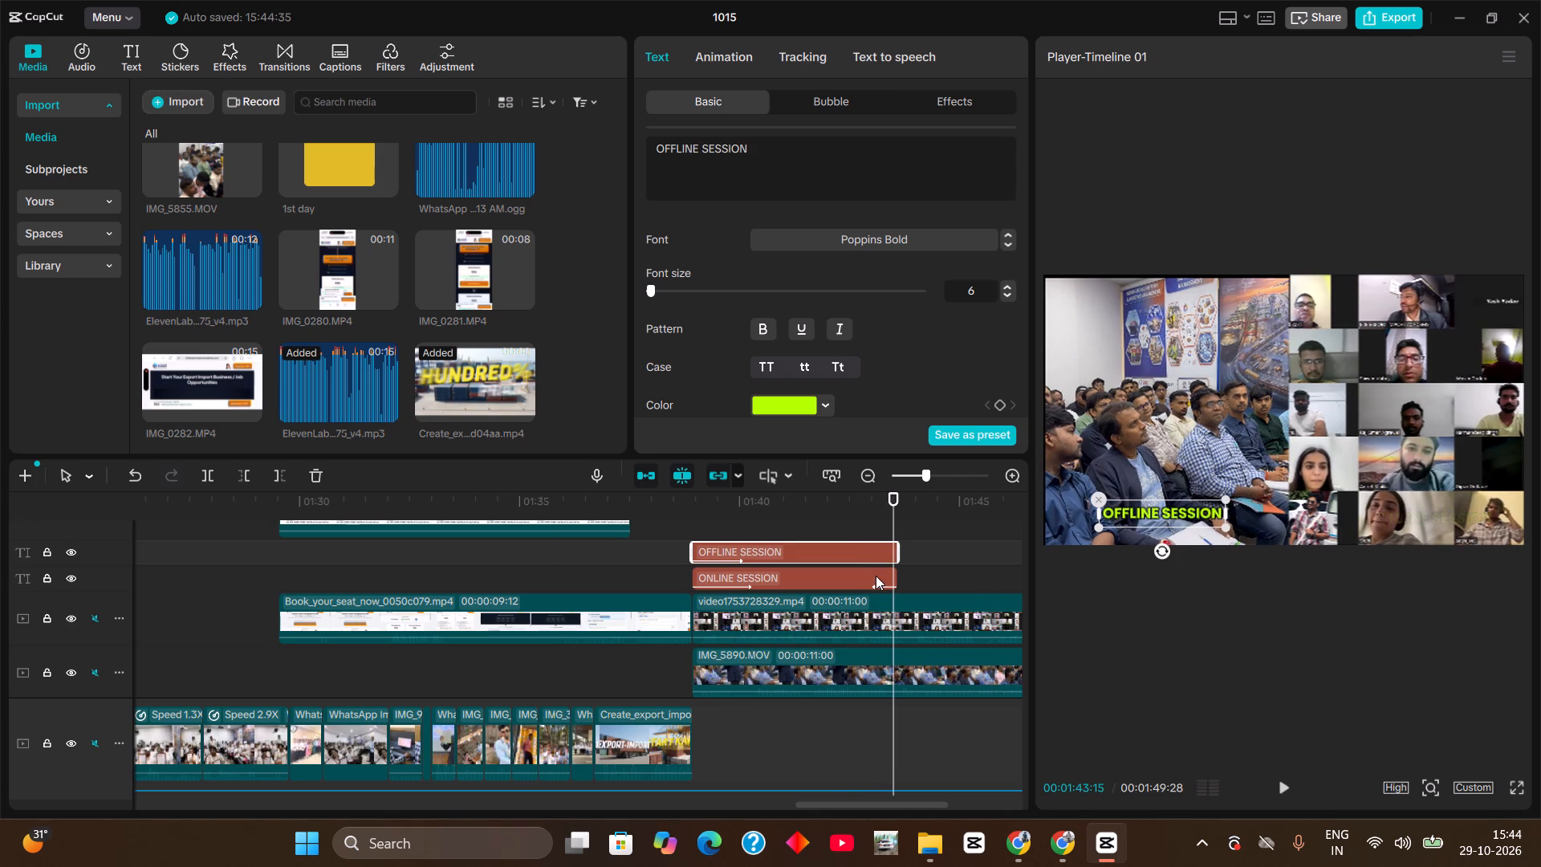
{"action": "left_click", "coordinate": [736, 55]}
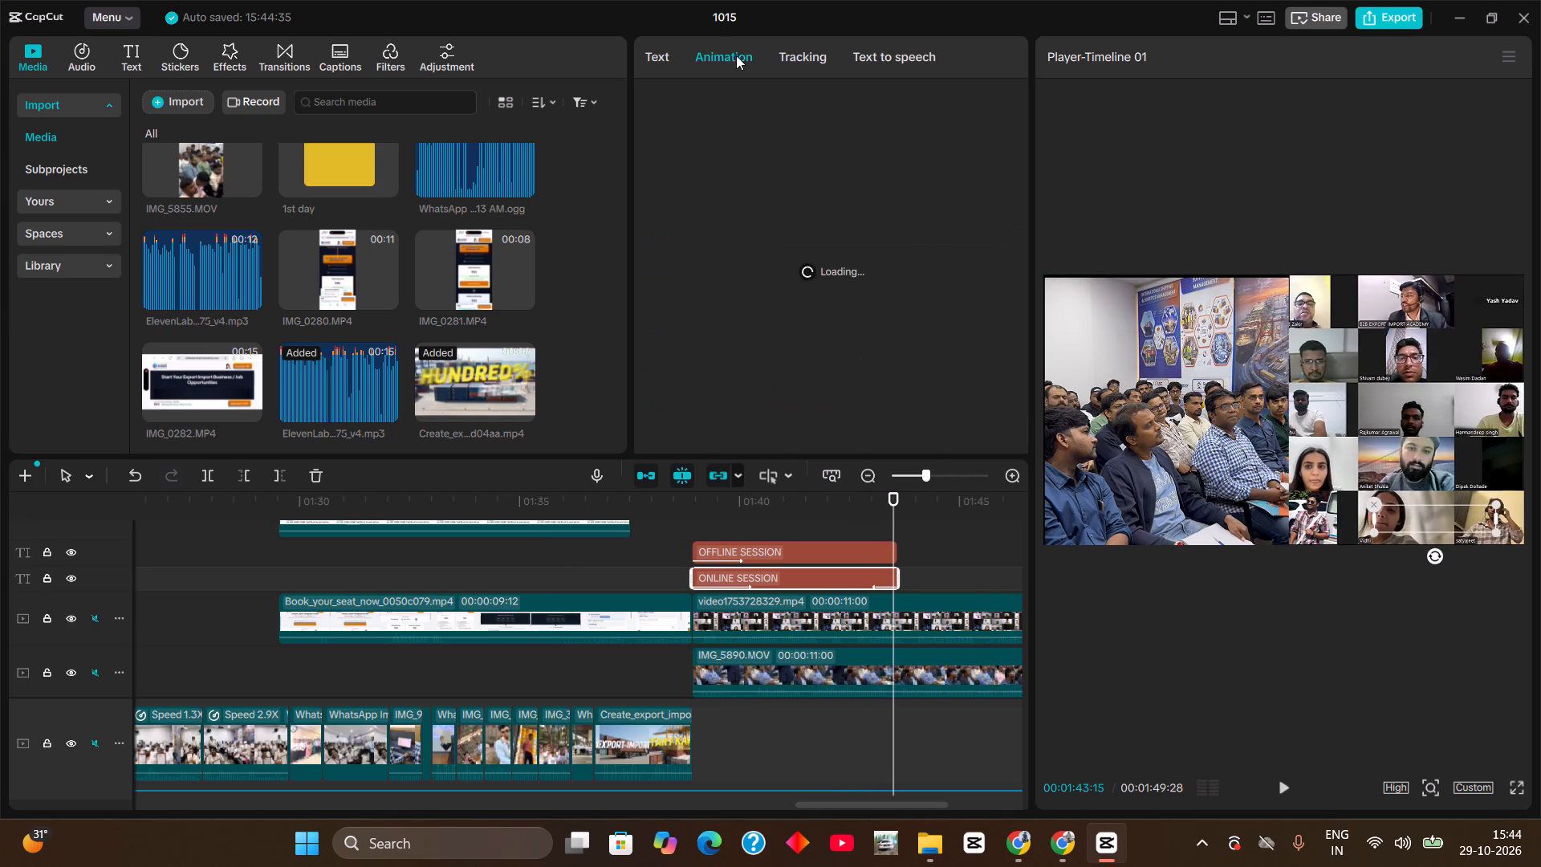
{"action": "left_click", "coordinate": [665, 223]}
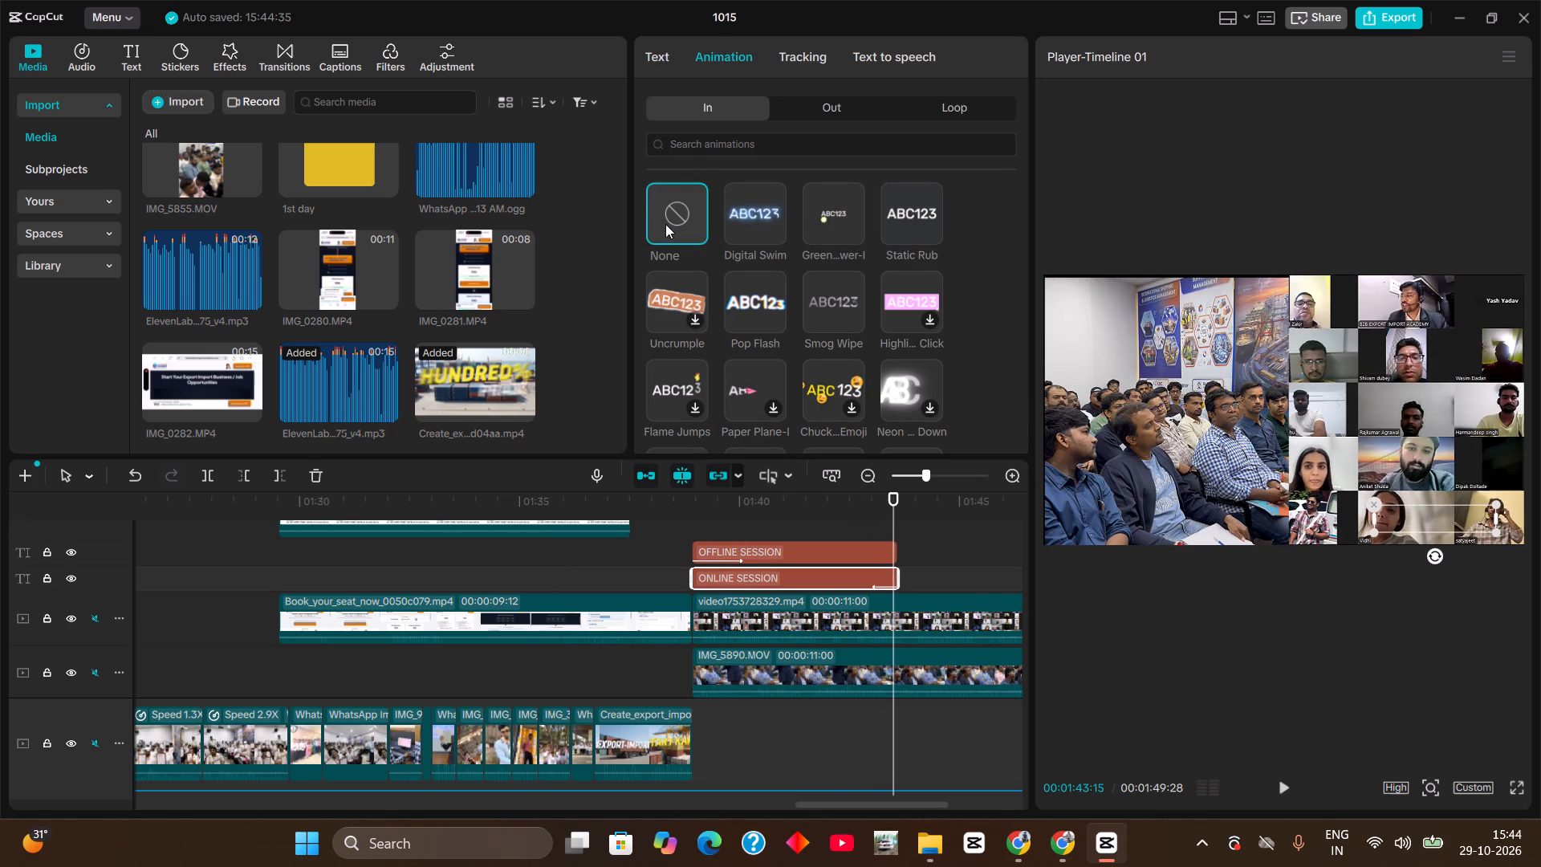
{"action": "left_click", "coordinate": [665, 224]}
Split the ONLINE SESSION caption at 00:01:42:26, delete its tail, and extend the remainder to the OFFLINE SESSION caption's end.
{"action": "left_click_drag", "start_coordinate": [882, 498], "coordinate": [864, 502]}
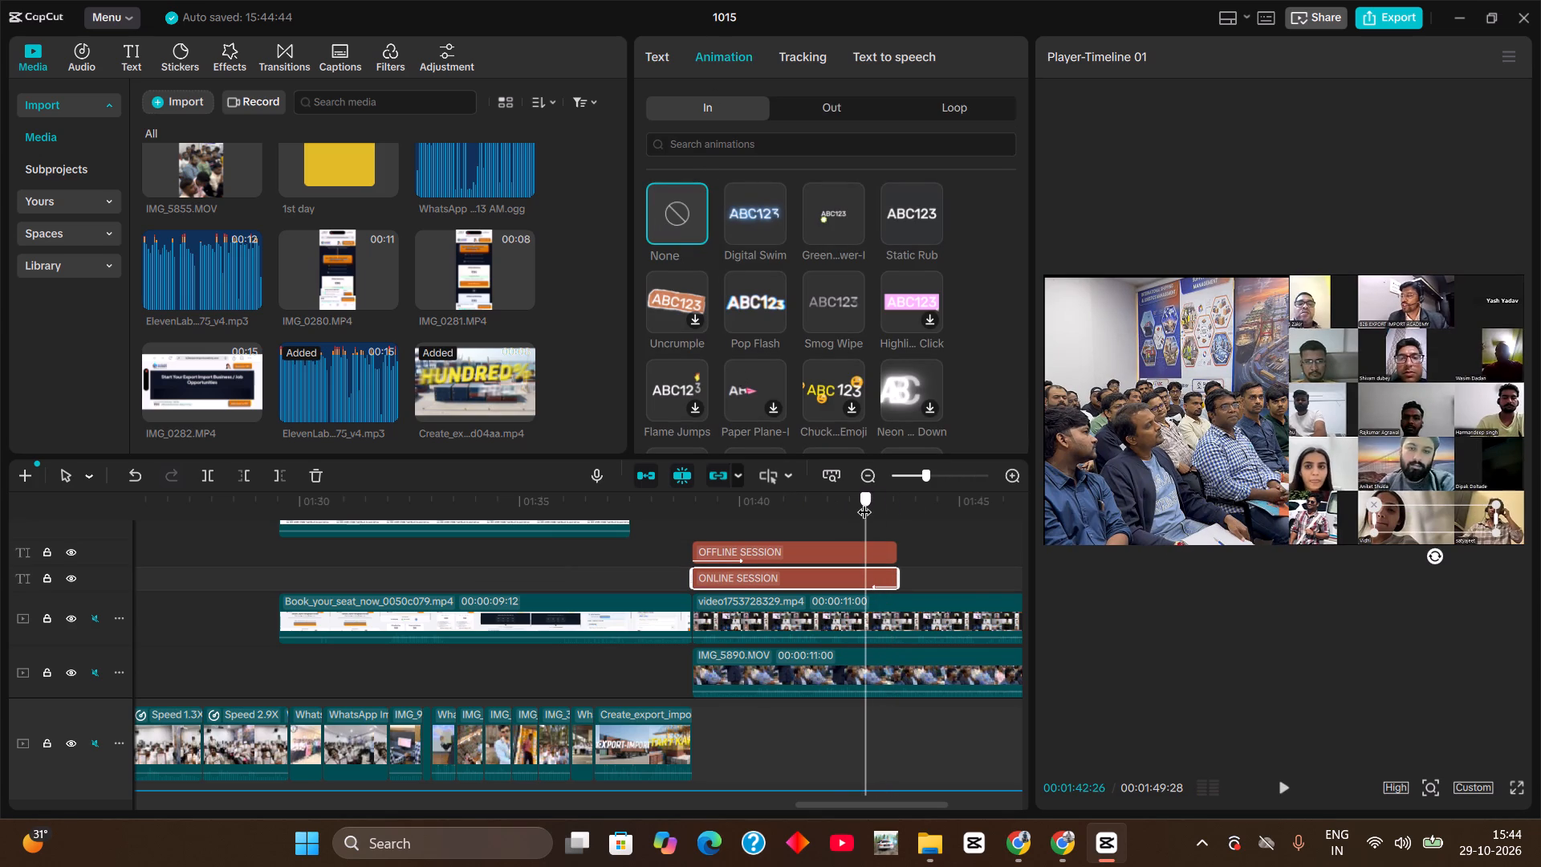
{"action": "left_click_drag", "start_coordinate": [864, 502], "coordinate": [866, 504]}
{"action": "key", "text": "ctrl+b"}
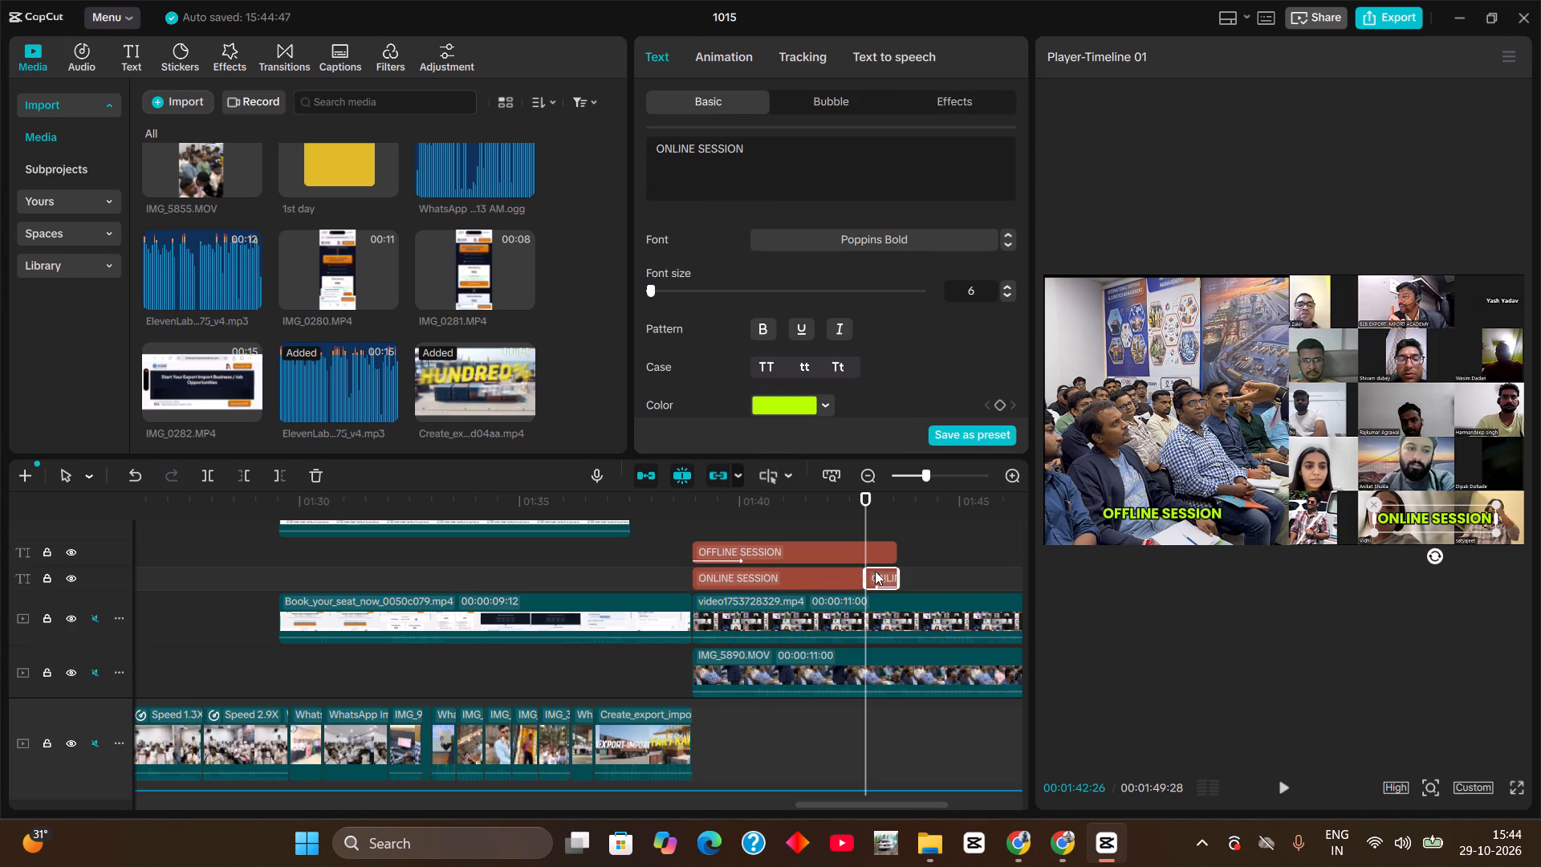
{"action": "key", "text": "BackSpace"}
{"action": "left_click", "coordinate": [860, 581]}
{"action": "left_click_drag", "start_coordinate": [864, 578], "coordinate": [895, 577]}
Play through the captioned split-screen and extend both the OFFLINE SESSION and ONLINE SESSION captions to end at 00:01:45:03.
{"action": "left_click", "coordinate": [702, 496]}
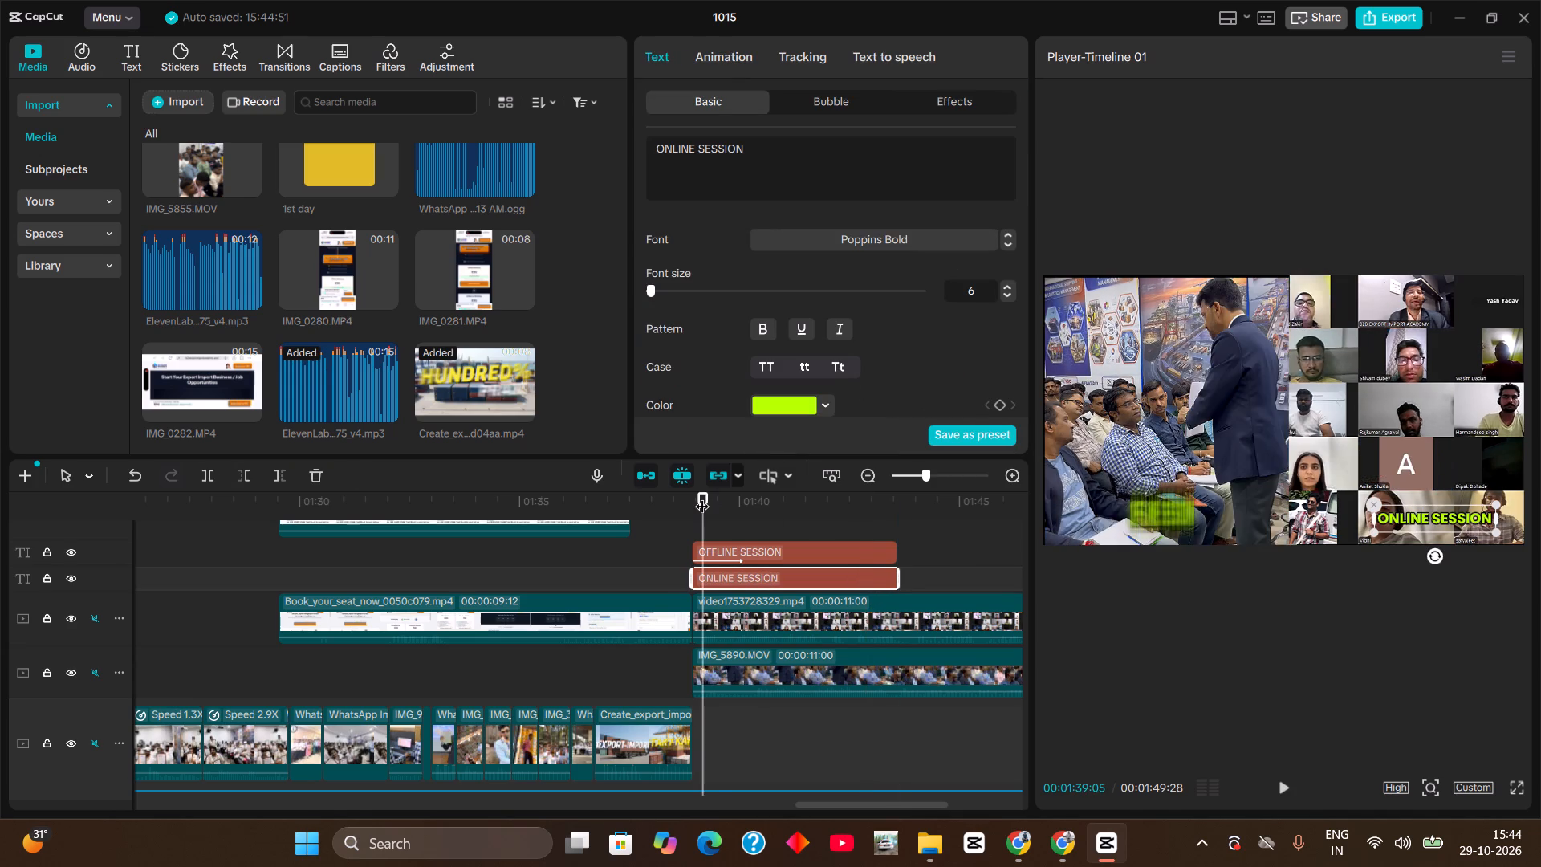
{"action": "key", "text": "space"}
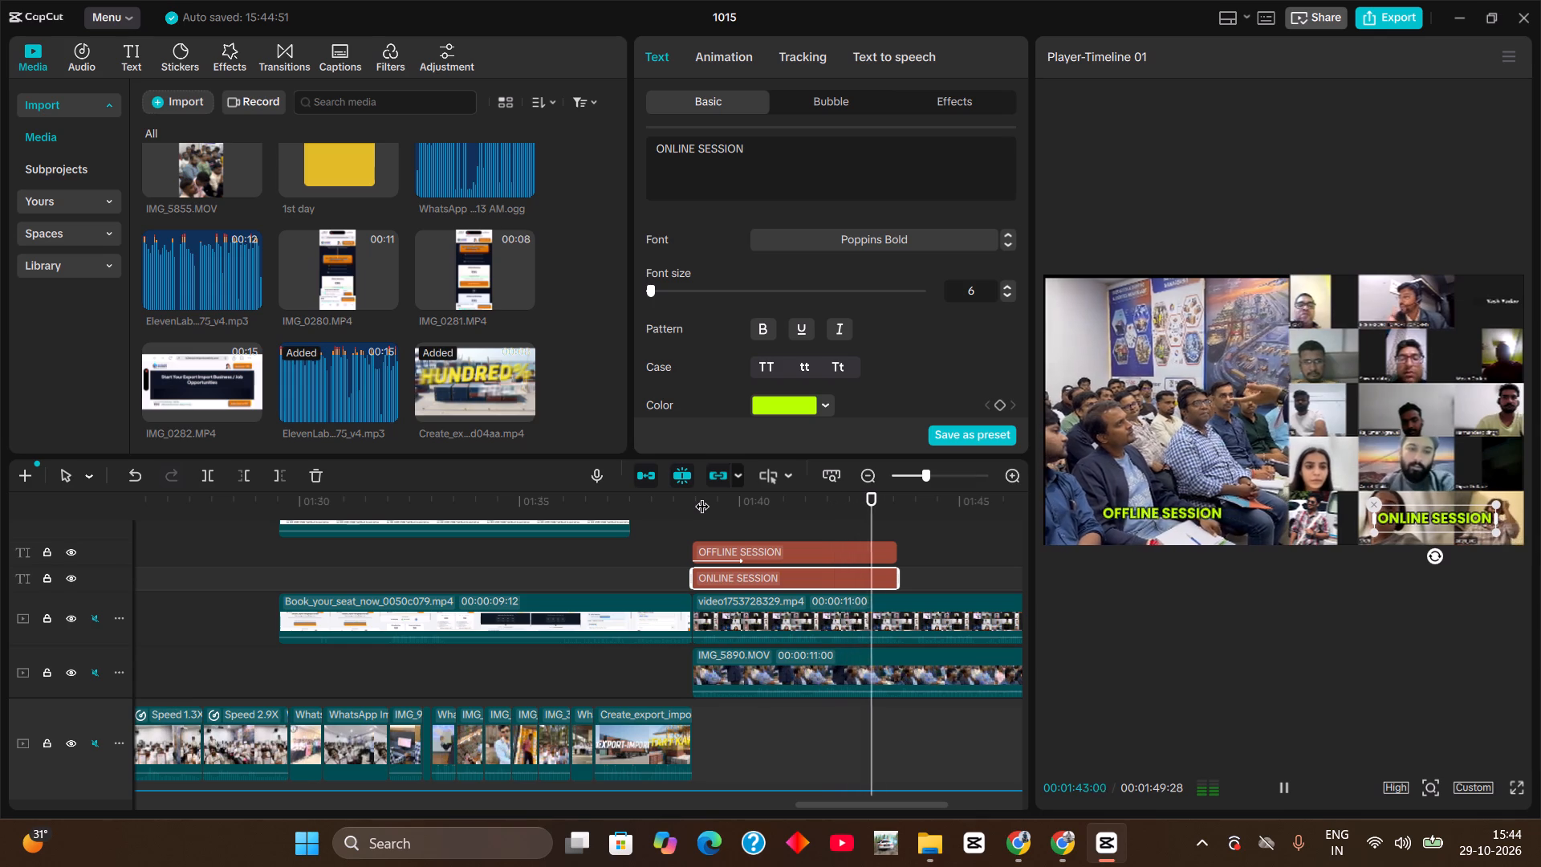
{"action": "key", "text": "space"}
{"action": "key", "text": "space"}
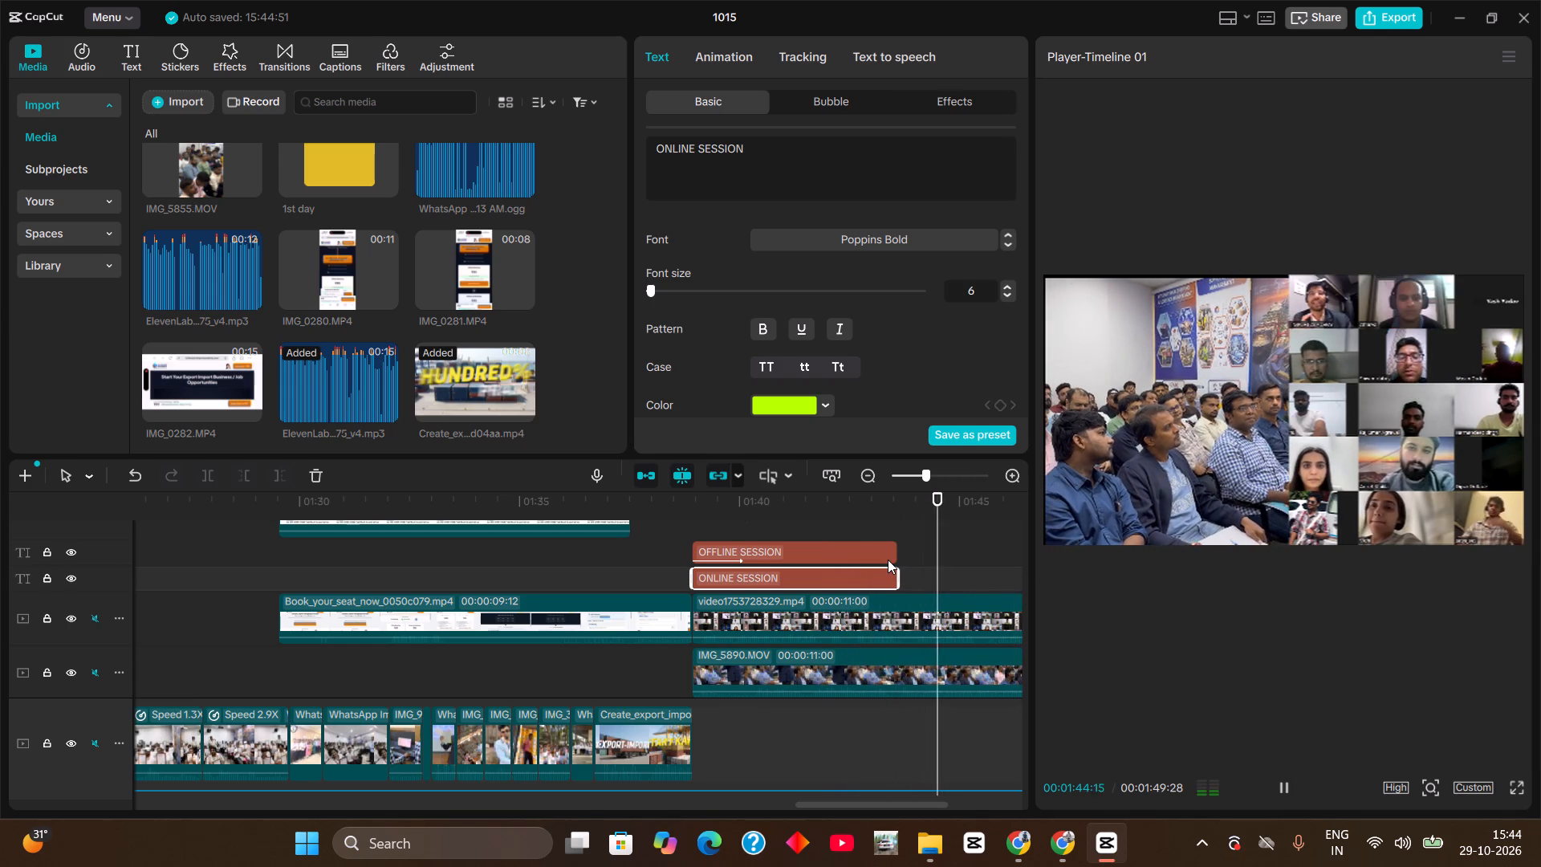
{"action": "key", "text": "space"}
{"action": "key", "text": "space"}
{"action": "key", "text": "space"}
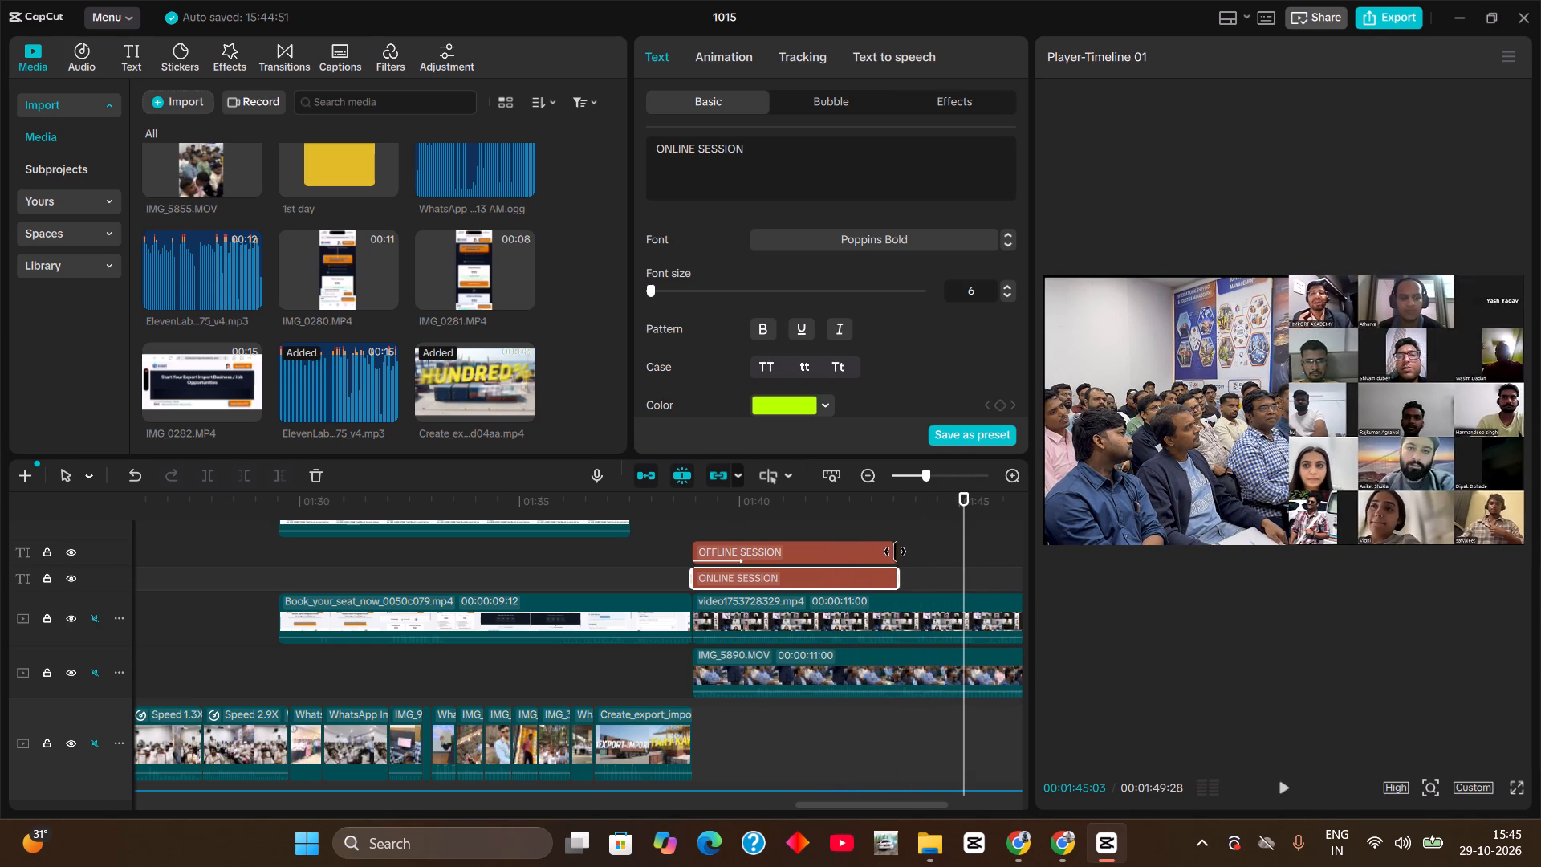
{"action": "left_click_drag", "start_coordinate": [897, 550], "coordinate": [957, 566]}
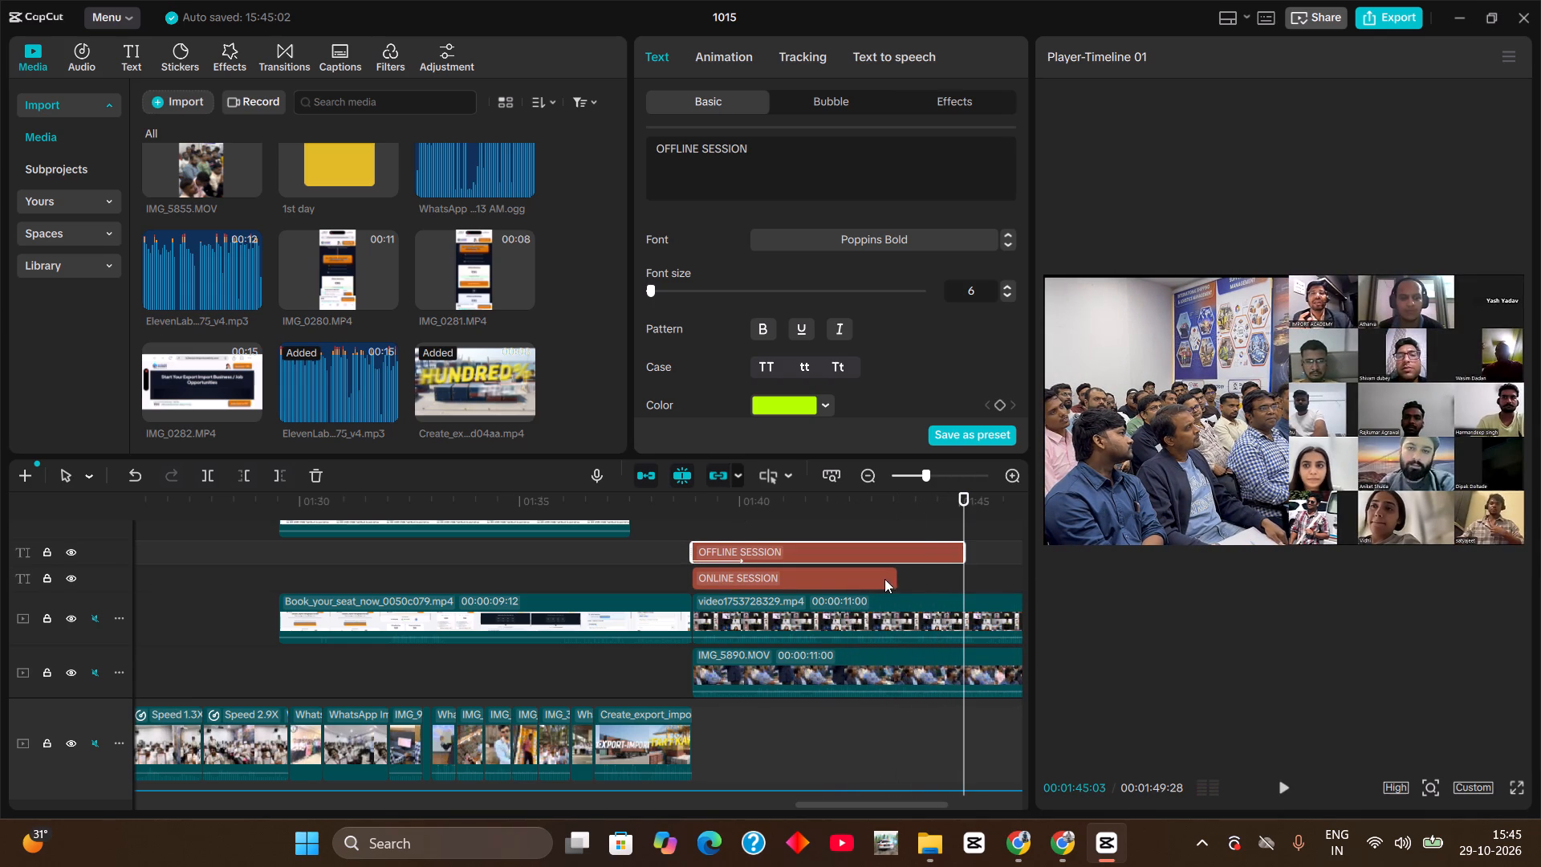
{"action": "left_click", "coordinate": [892, 576]}
{"action": "left_click_drag", "start_coordinate": [899, 580], "coordinate": [956, 586]}
Split video1753728329.mp4 and IMG_5890.MOV together at 00:01:45:03 and delete the portions after the cut.
{"action": "key", "text": "space"}
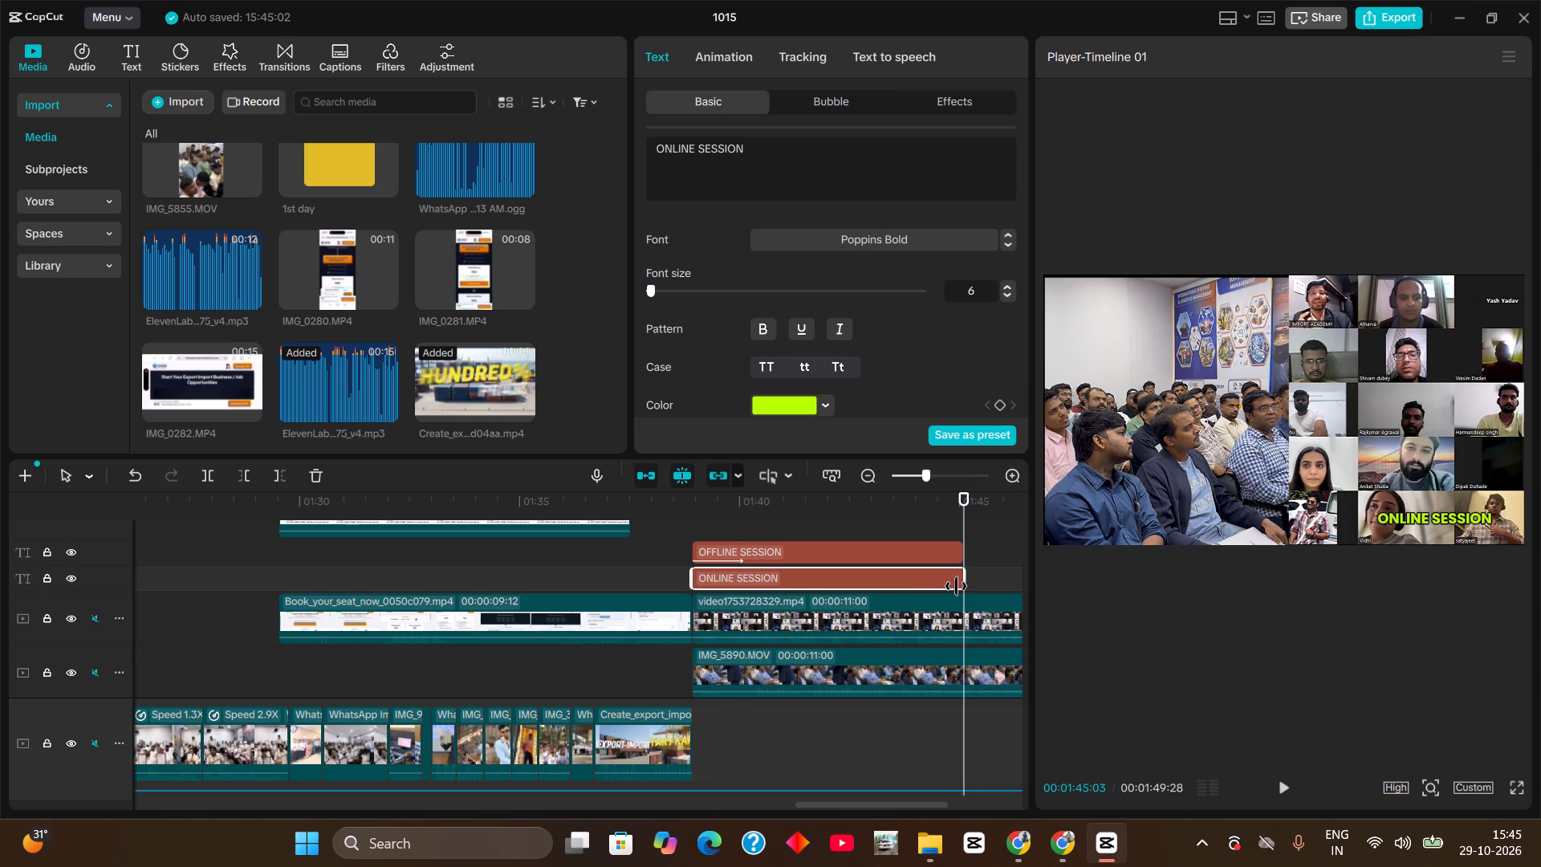
{"action": "key", "text": "space"}
{"action": "left_click", "coordinate": [957, 498]}
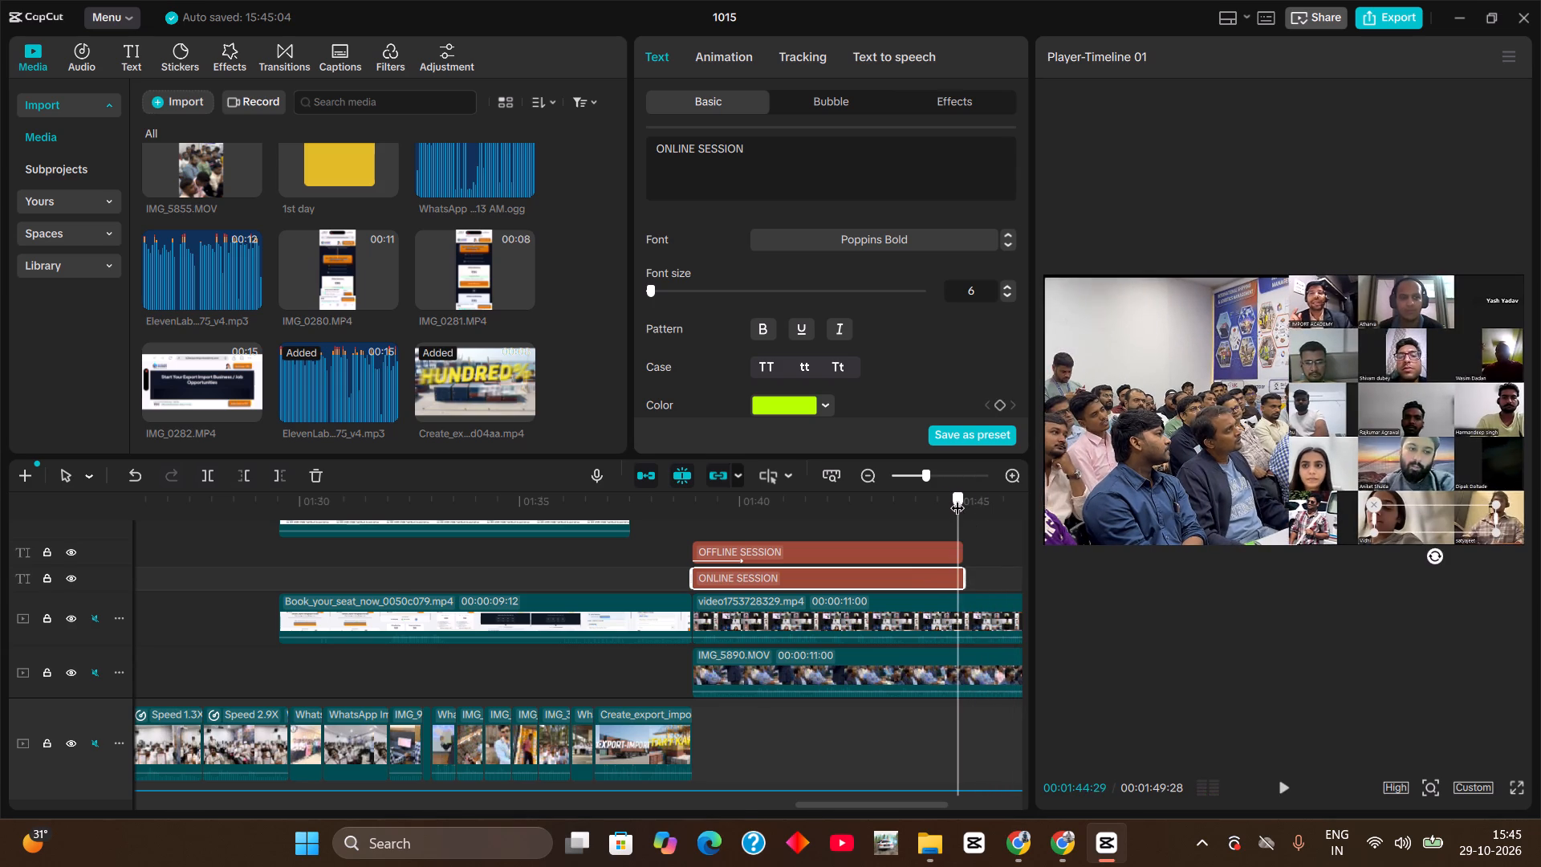
{"action": "left_click", "coordinate": [966, 627]}
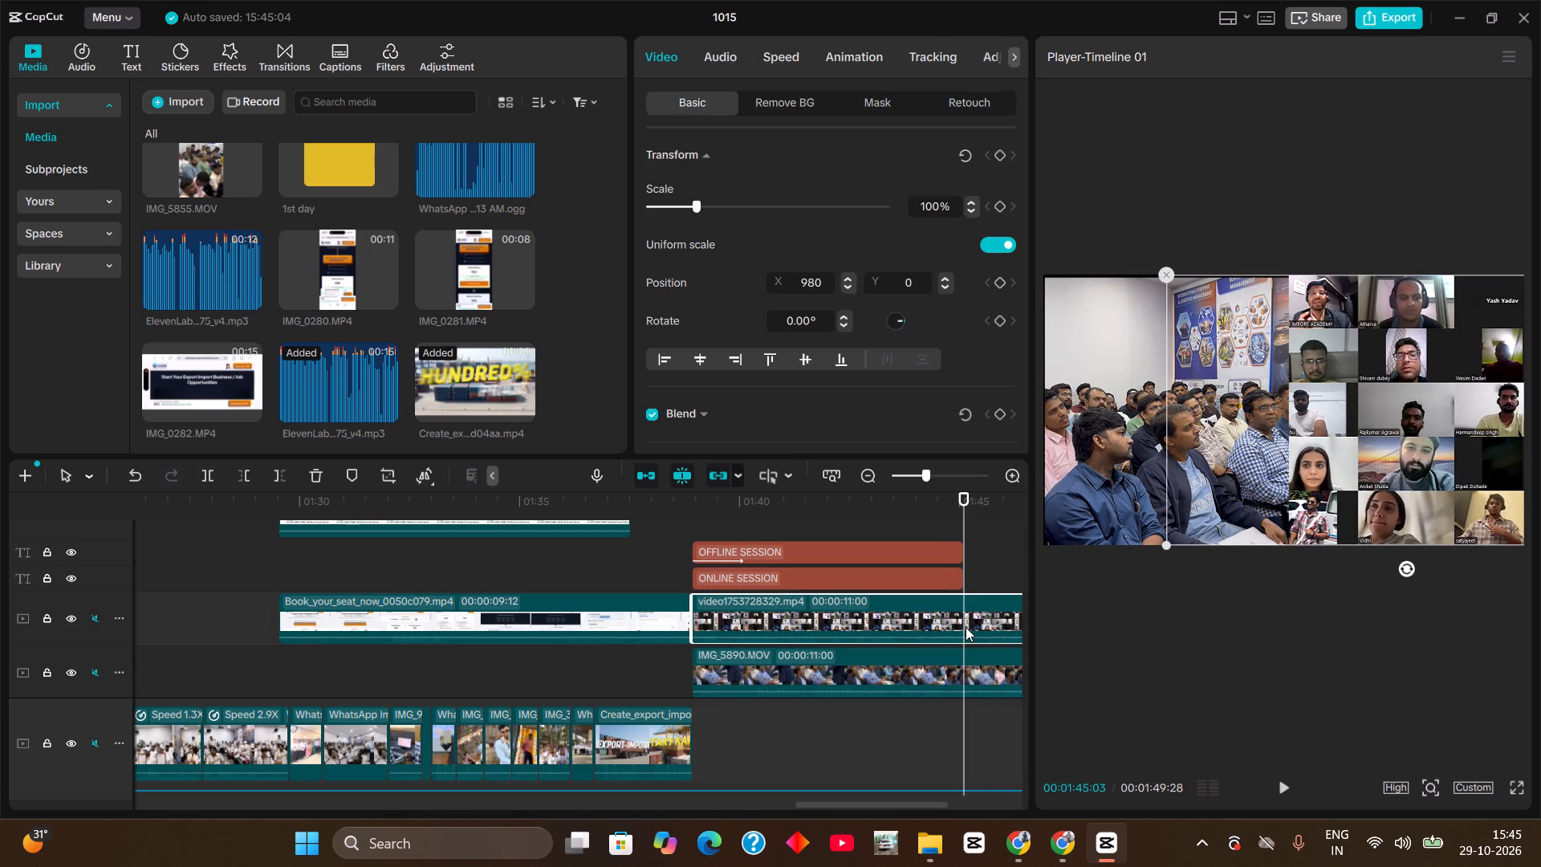
{"action": "left_click", "coordinate": [976, 682], "text": "ctrl"}
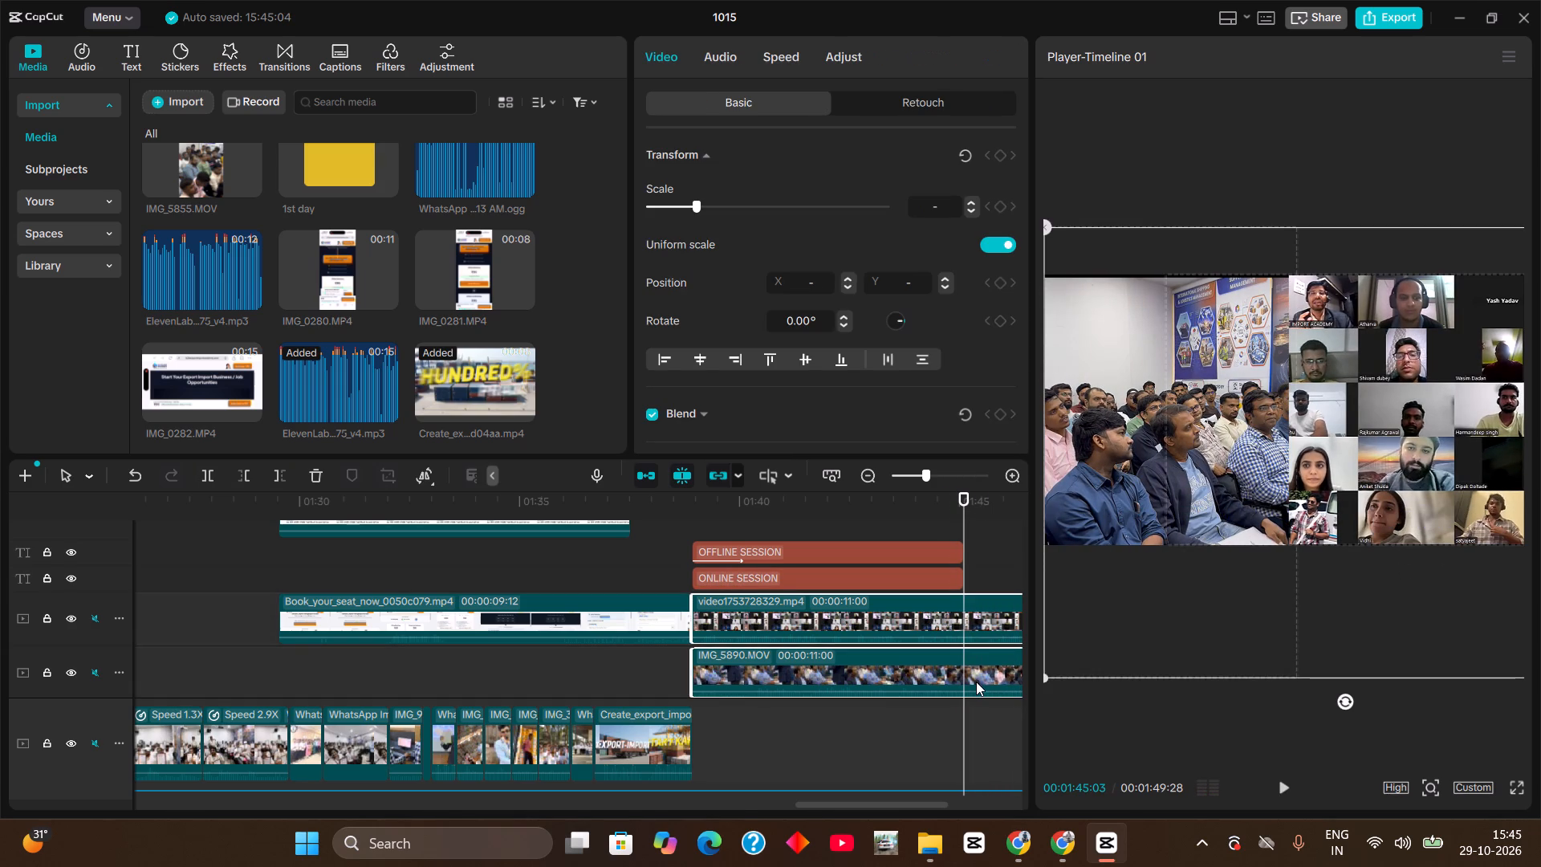
{"action": "key", "text": "ctrl+b"}
{"action": "key", "text": "BackSpace"}
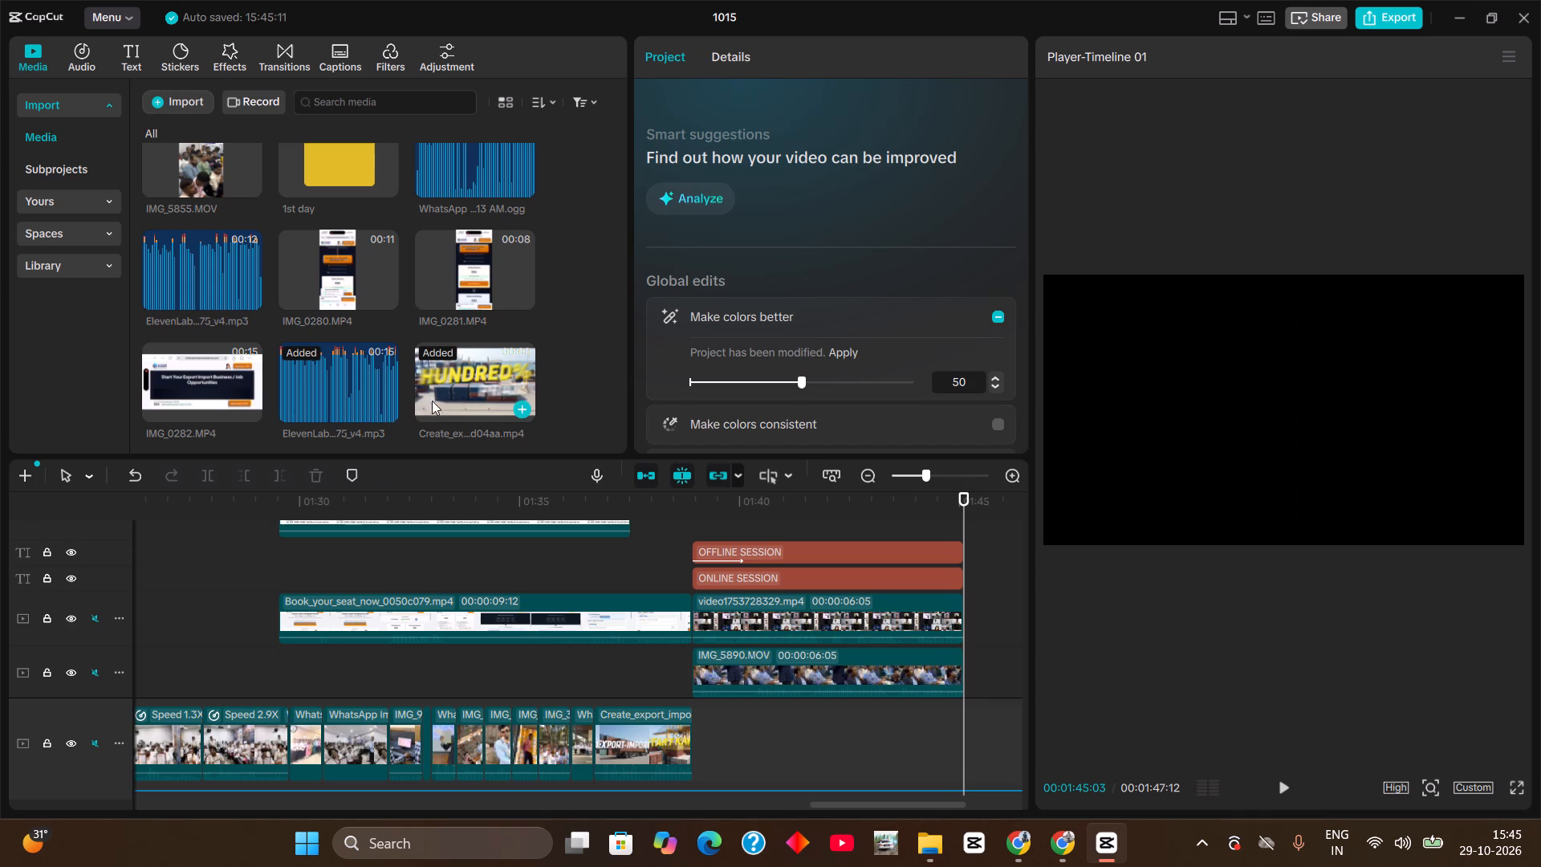
Move the b2b full logo gif and Book_your_seat_now clips together to start at 00:01:45:03, directly after the session segment.
{"action": "scroll", "coordinate": [482, 563], "scroll_direction": "up", "scroll_amount": 2}
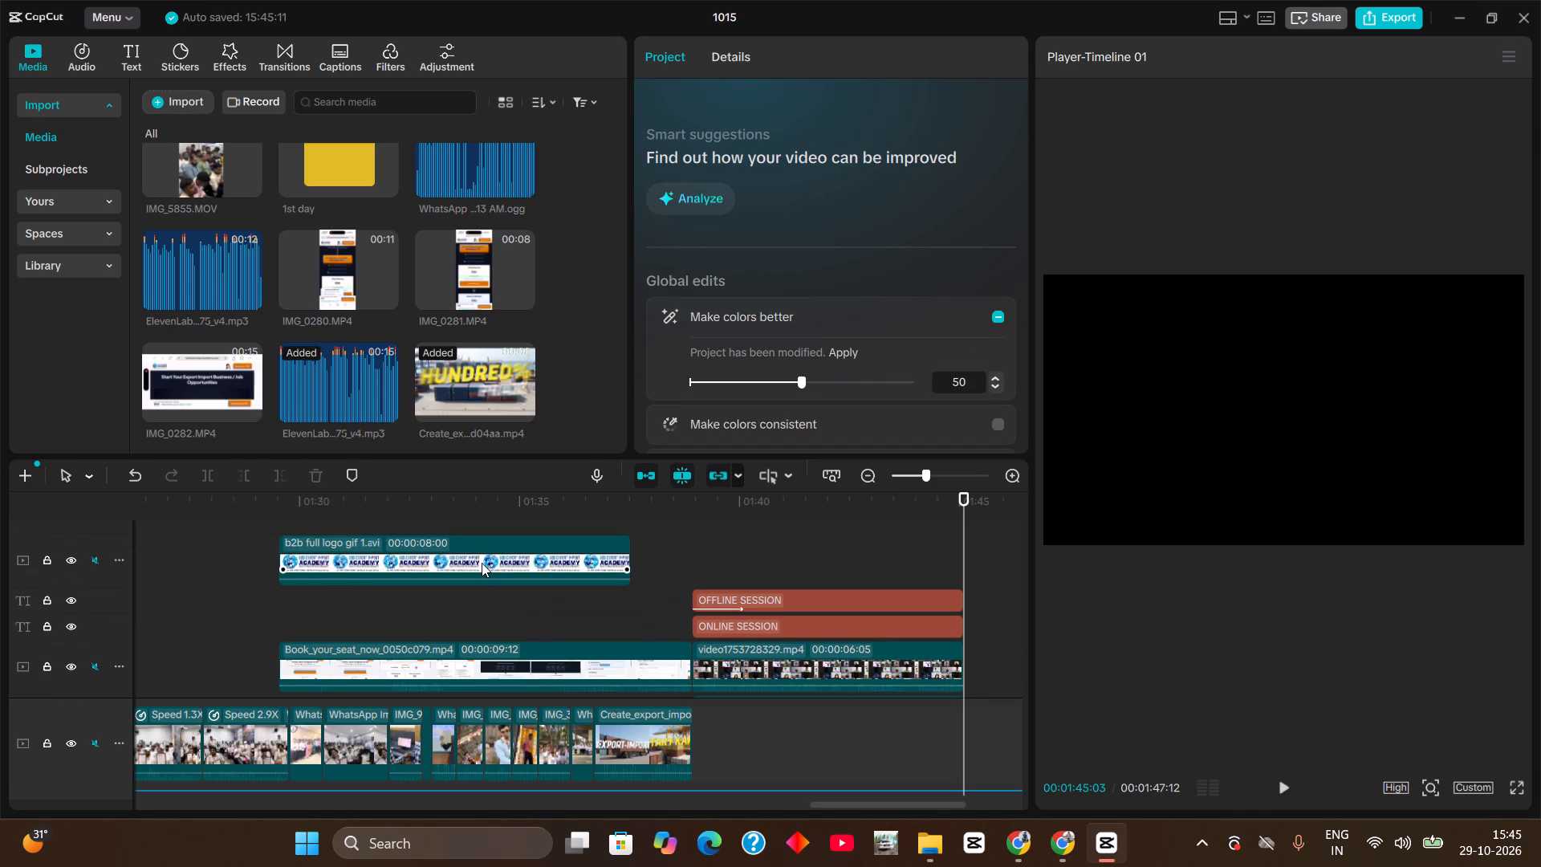
{"action": "left_click_drag", "start_coordinate": [237, 523], "coordinate": [429, 664]}
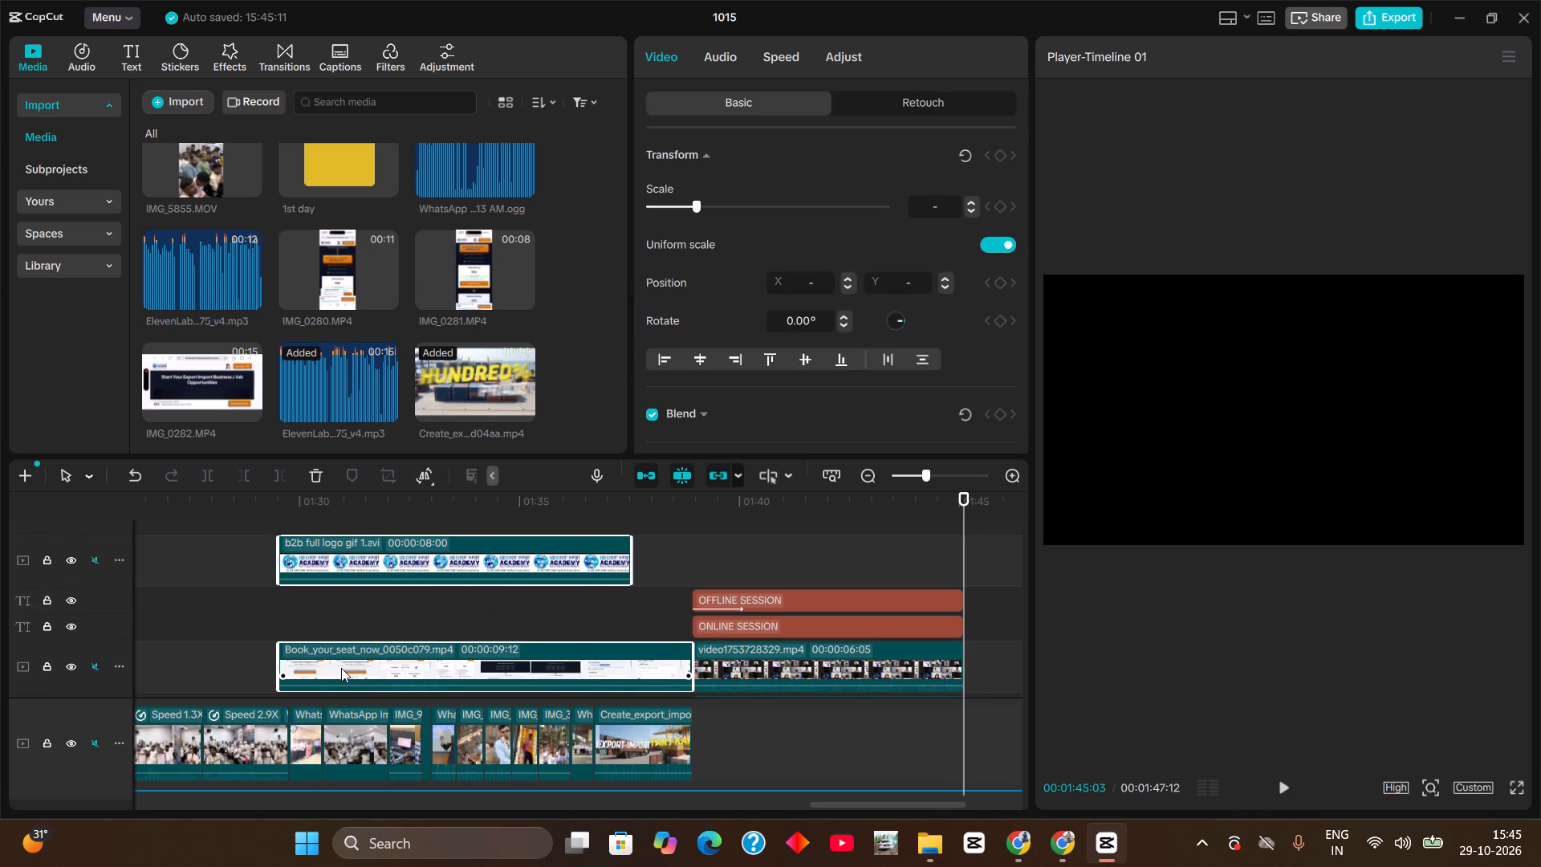
{"action": "left_click_drag", "start_coordinate": [341, 668], "coordinate": [815, 677]}
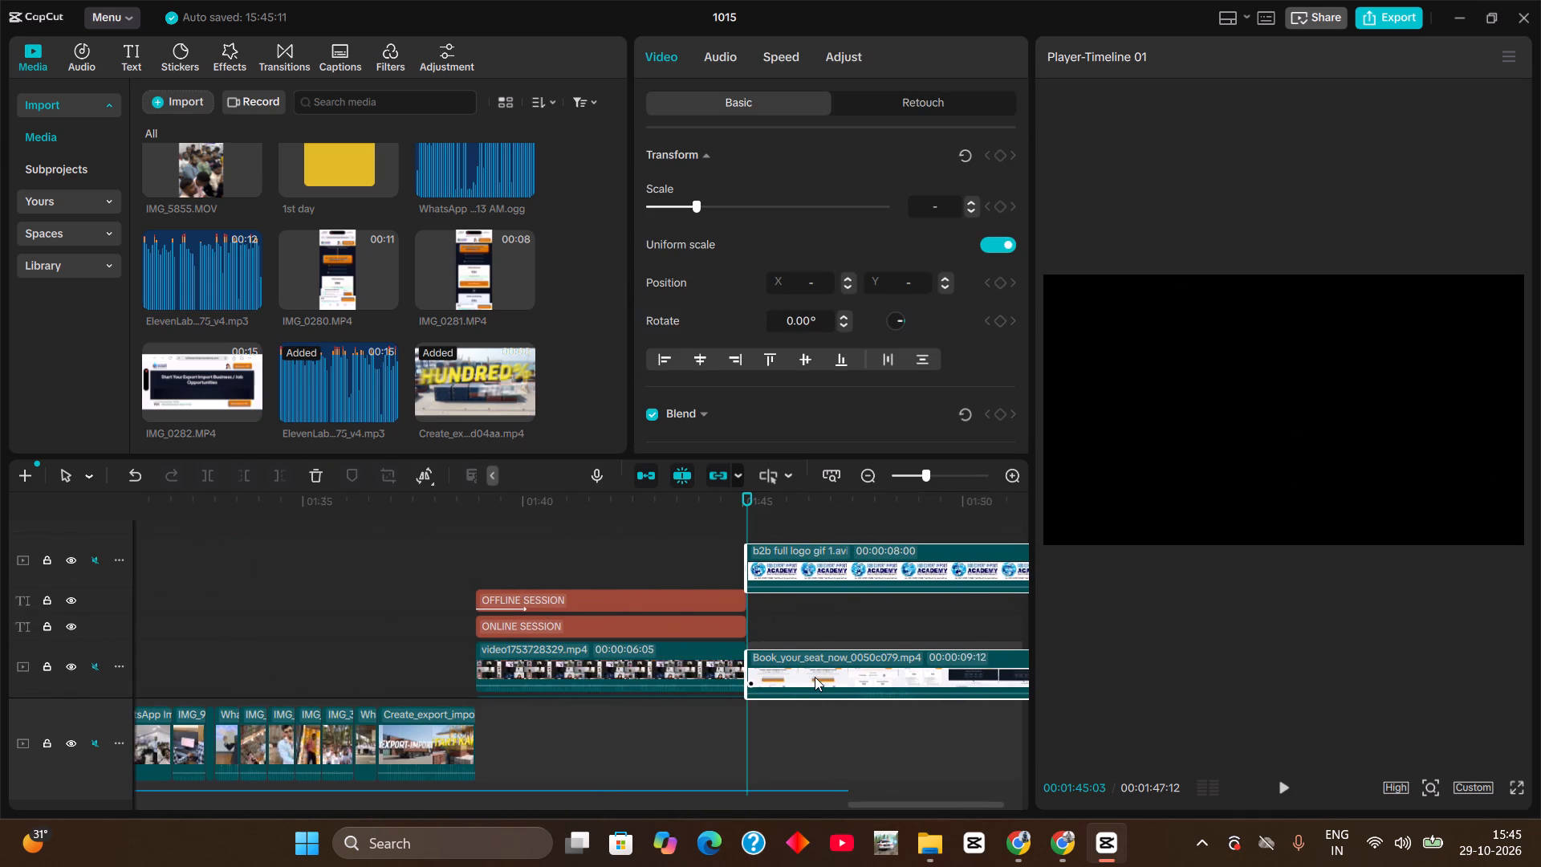
{"action": "left_click_drag", "start_coordinate": [815, 677], "coordinate": [813, 673]}
Play through the logo-overlaid seat-booking page segment from 00:01:45:03 to check its pacing and where the logo clip ends.
{"action": "key", "text": "space"}
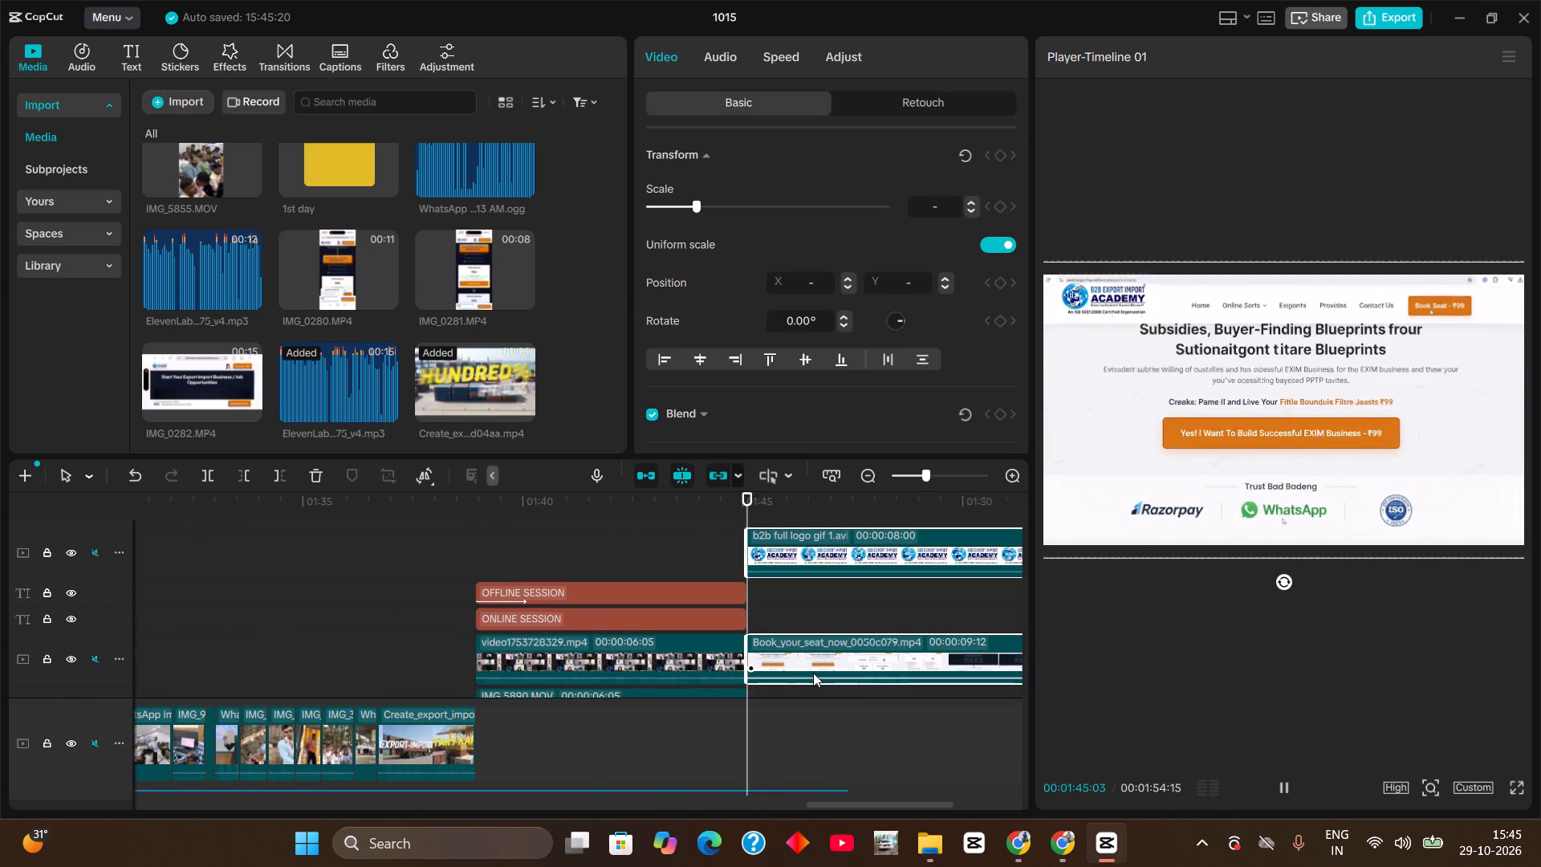
{"action": "key", "text": "space"}
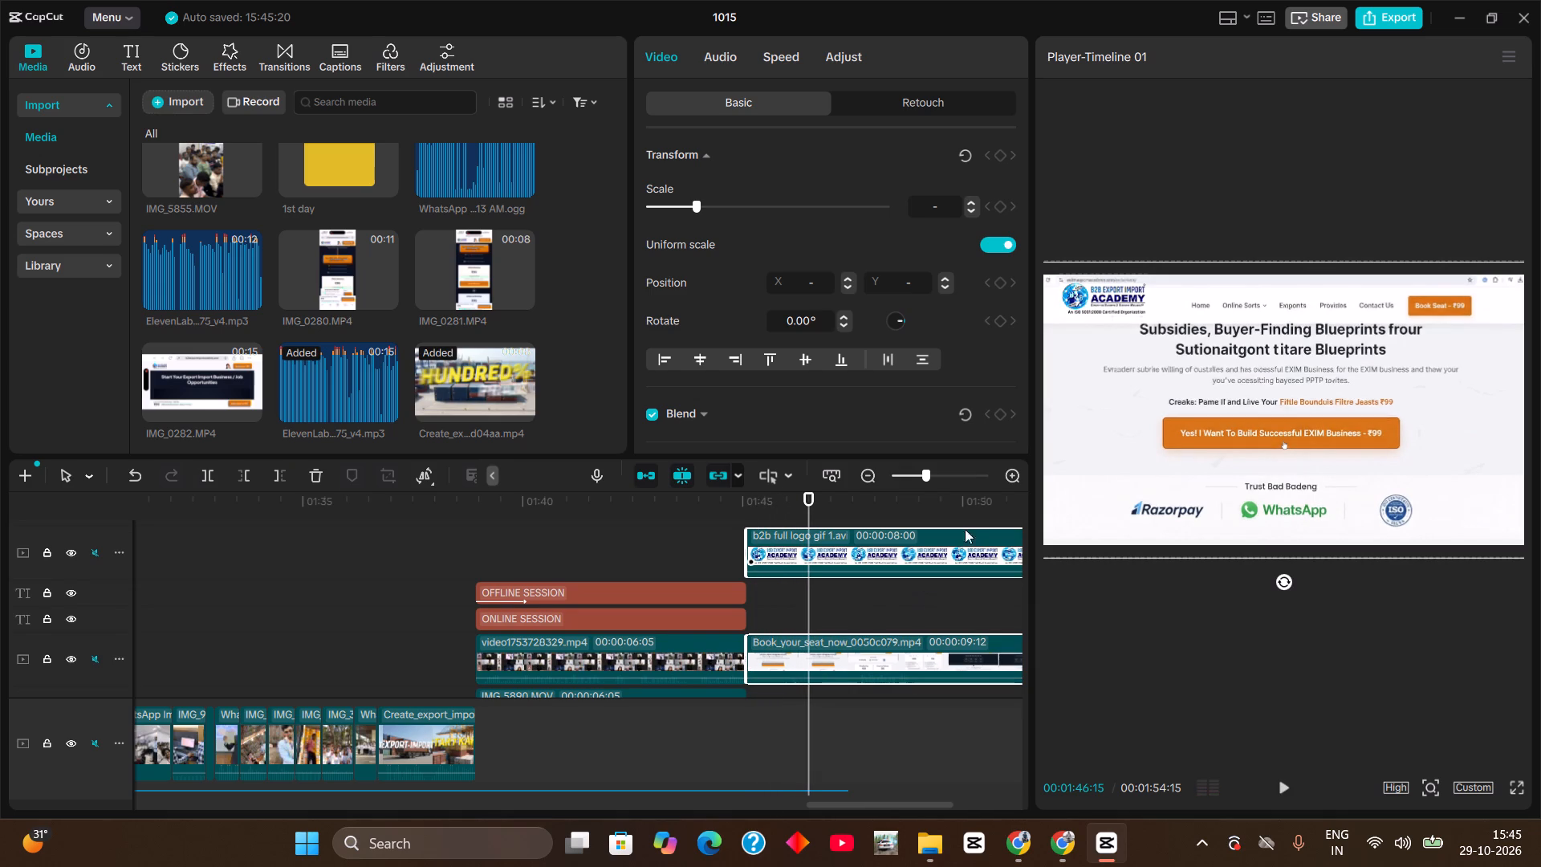
{"action": "key", "text": "space"}
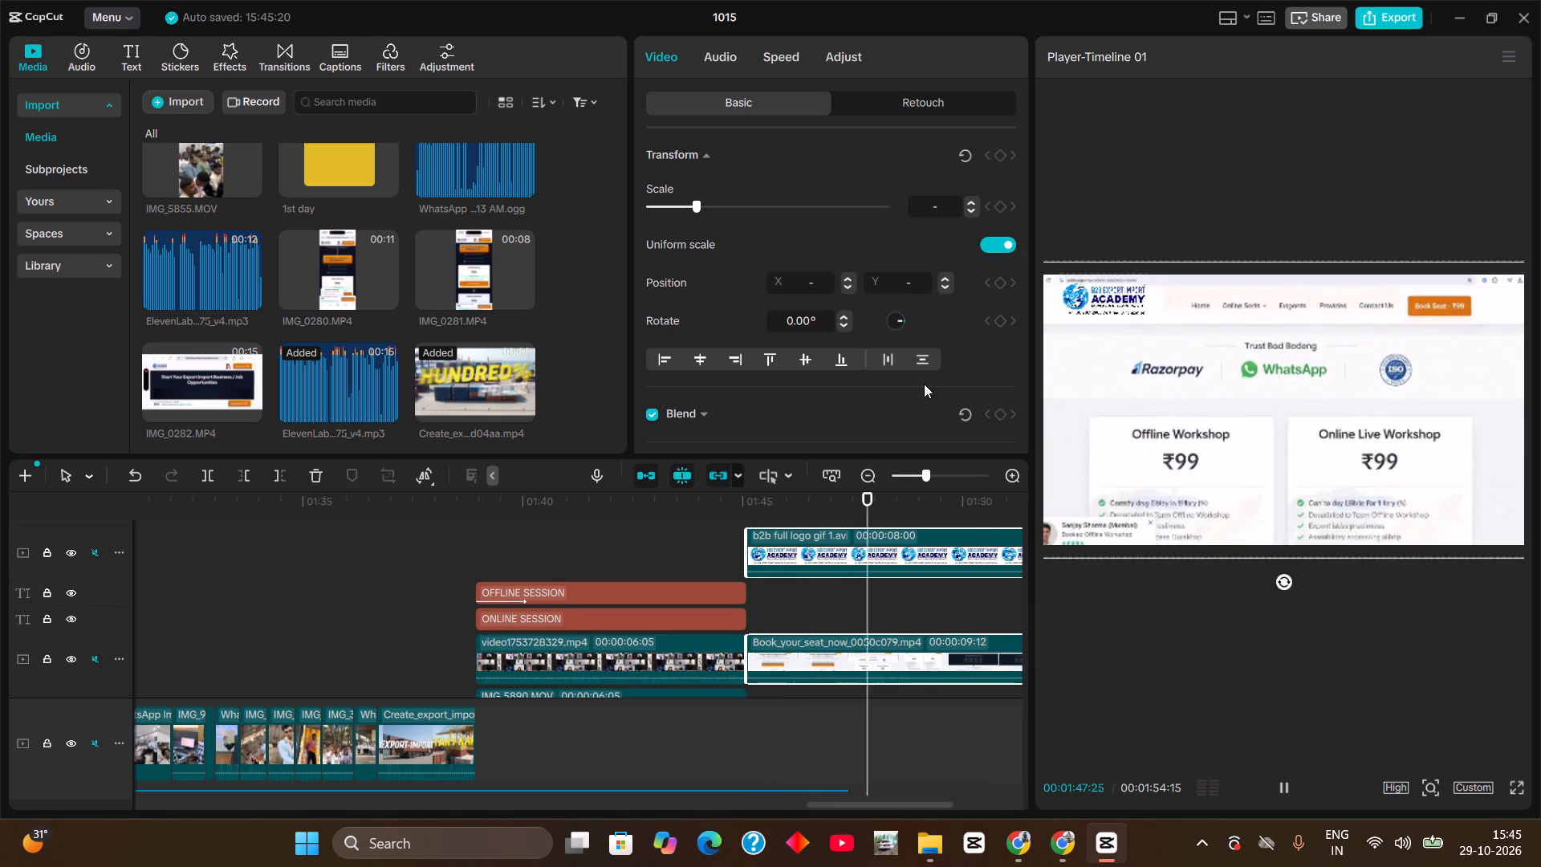
{"action": "key", "text": "space"}
{"action": "scroll", "coordinate": [860, 570], "scroll_direction": "down", "scroll_amount": 1}
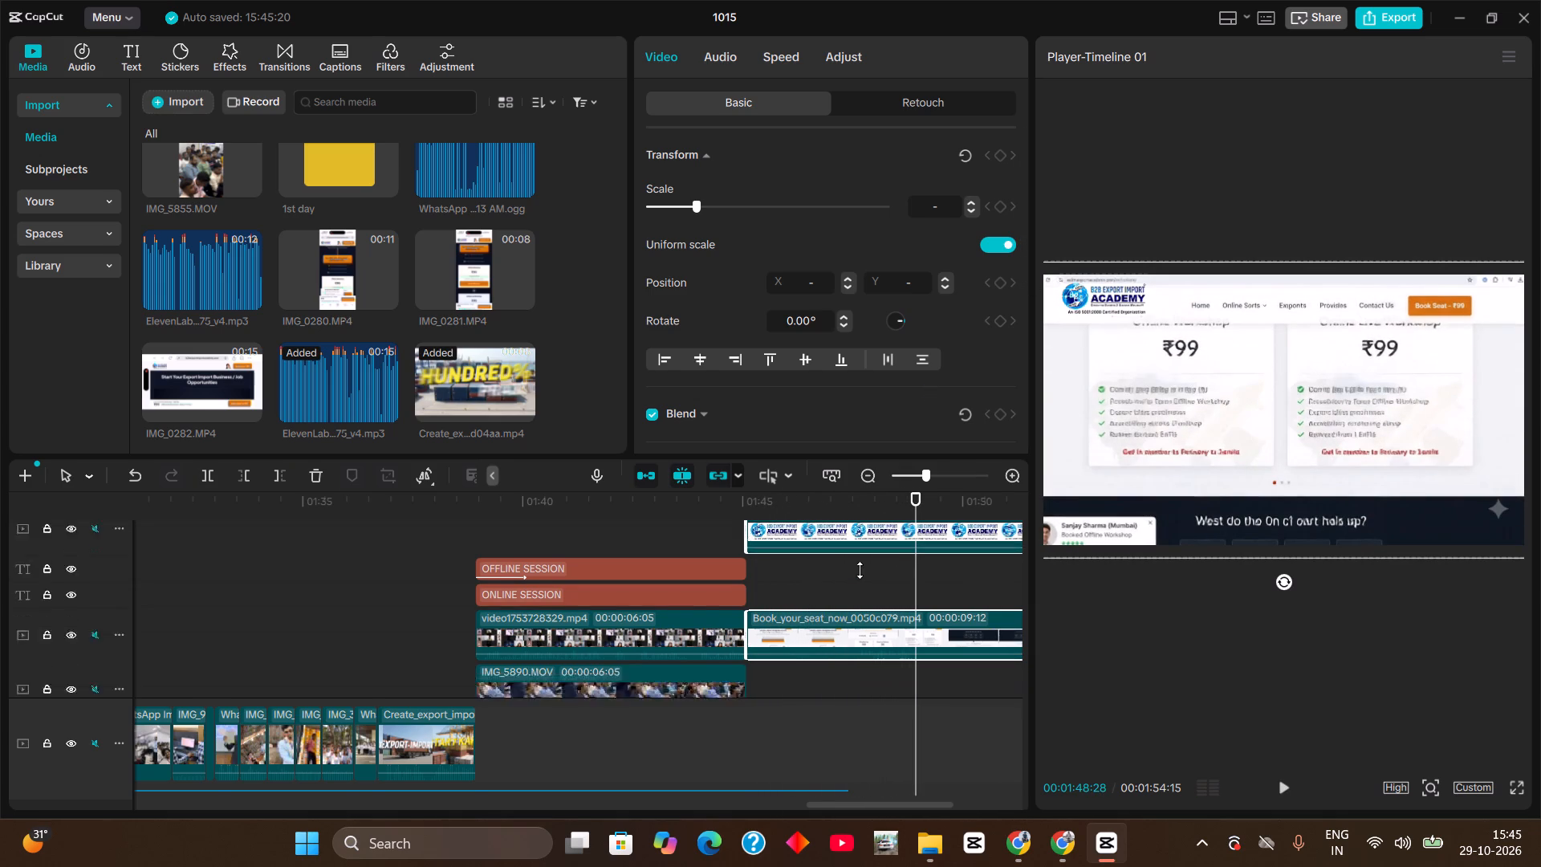
{"action": "scroll", "coordinate": [860, 570], "scroll_direction": "down", "scroll_amount": 2}
{"action": "key", "text": "space"}
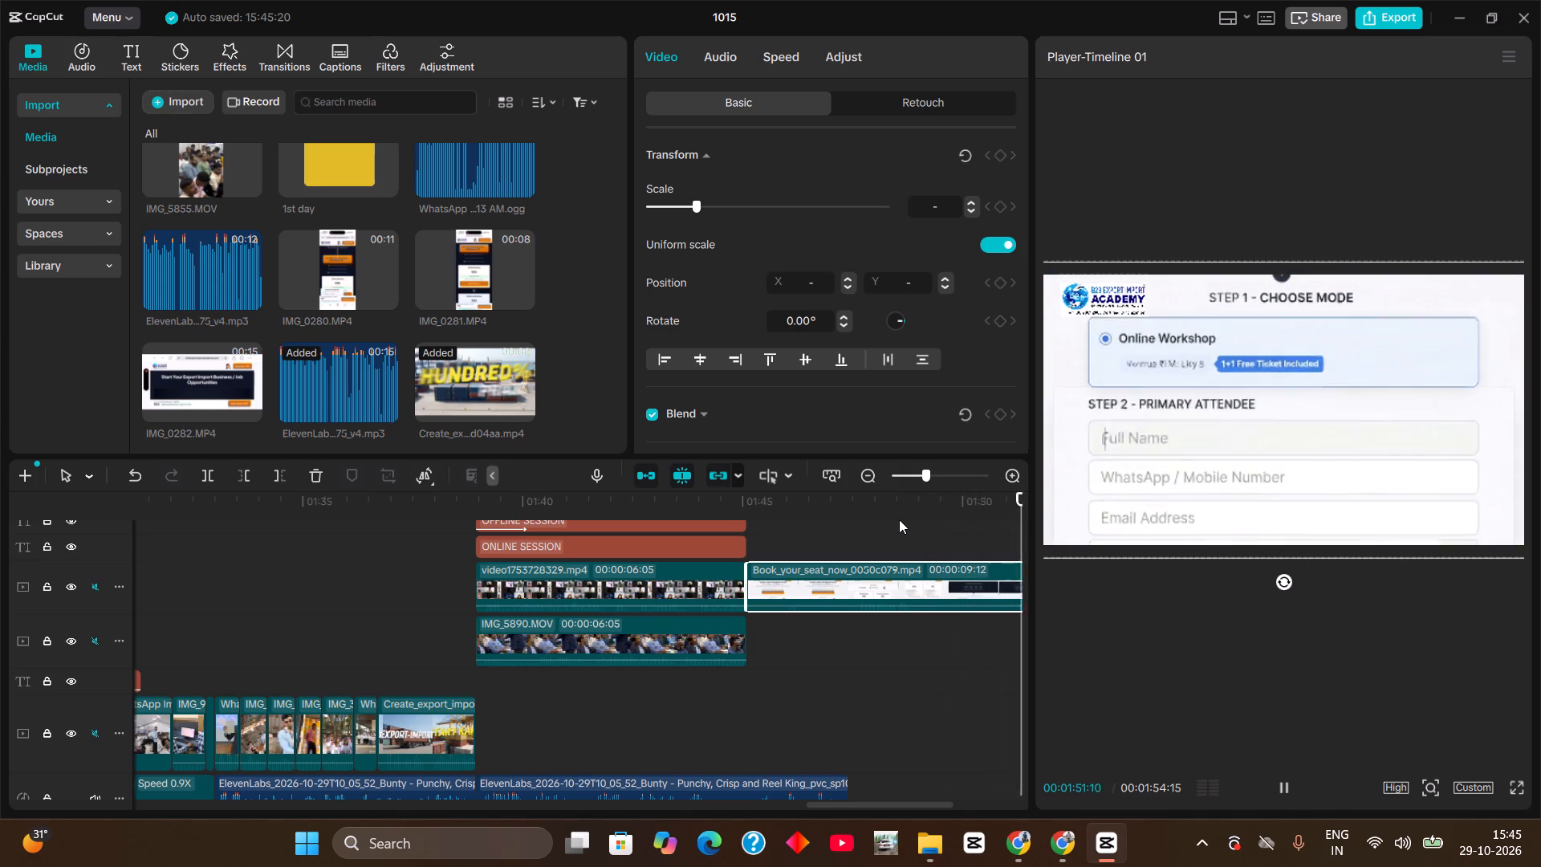
{"action": "key", "text": "space"}
{"action": "key", "text": "space"}
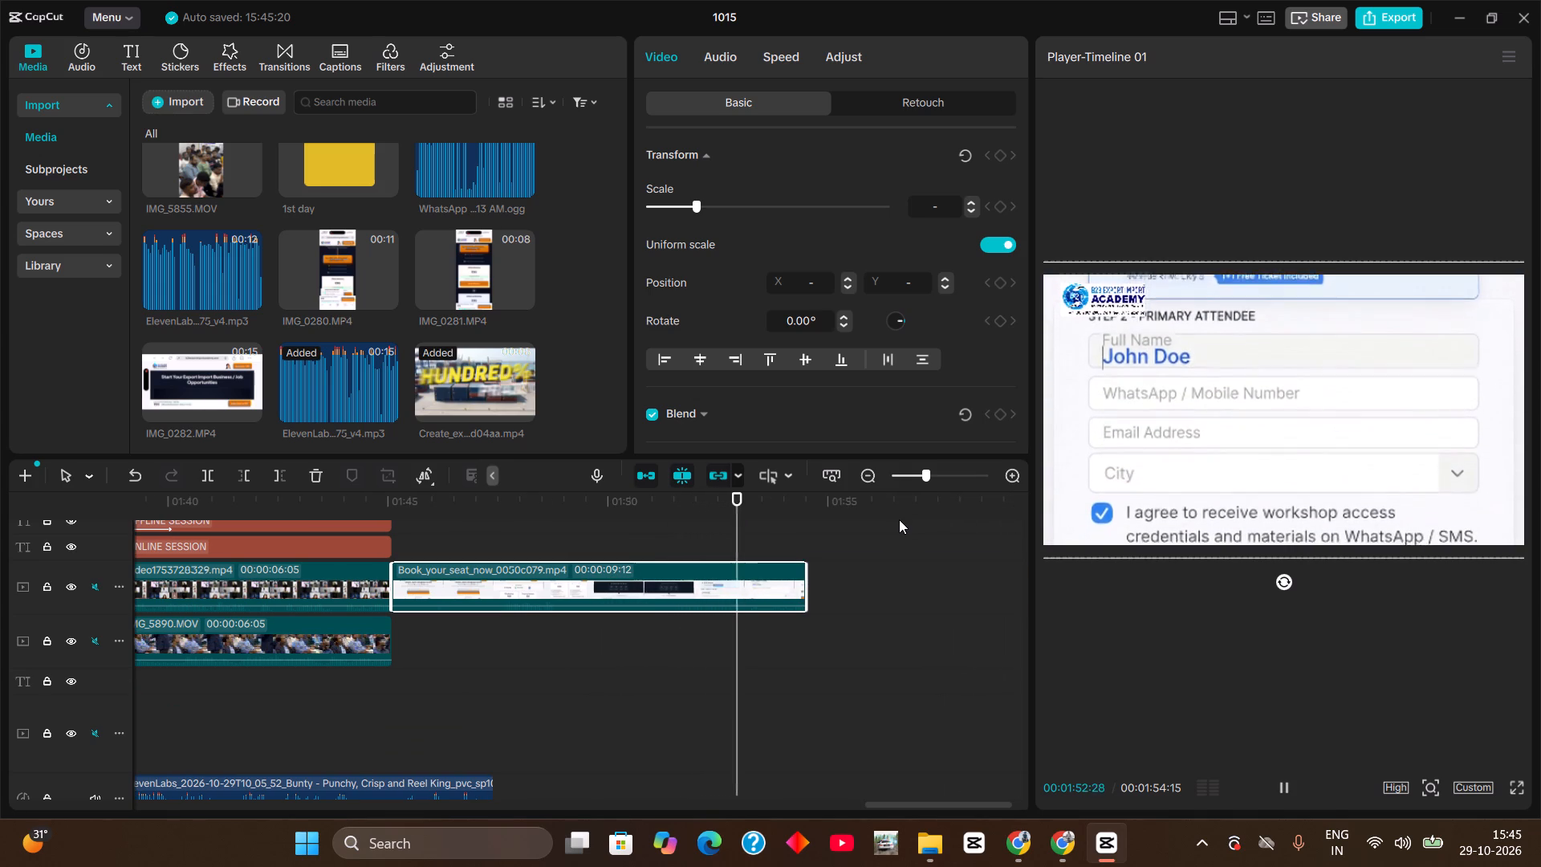
{"action": "key", "text": "space"}
{"action": "scroll", "coordinate": [555, 572], "scroll_direction": "up", "scroll_amount": 6}
{"action": "scroll", "coordinate": [555, 572], "scroll_direction": "down", "scroll_amount": 3}
{"action": "scroll", "coordinate": [555, 572], "scroll_direction": "up", "scroll_amount": 2}
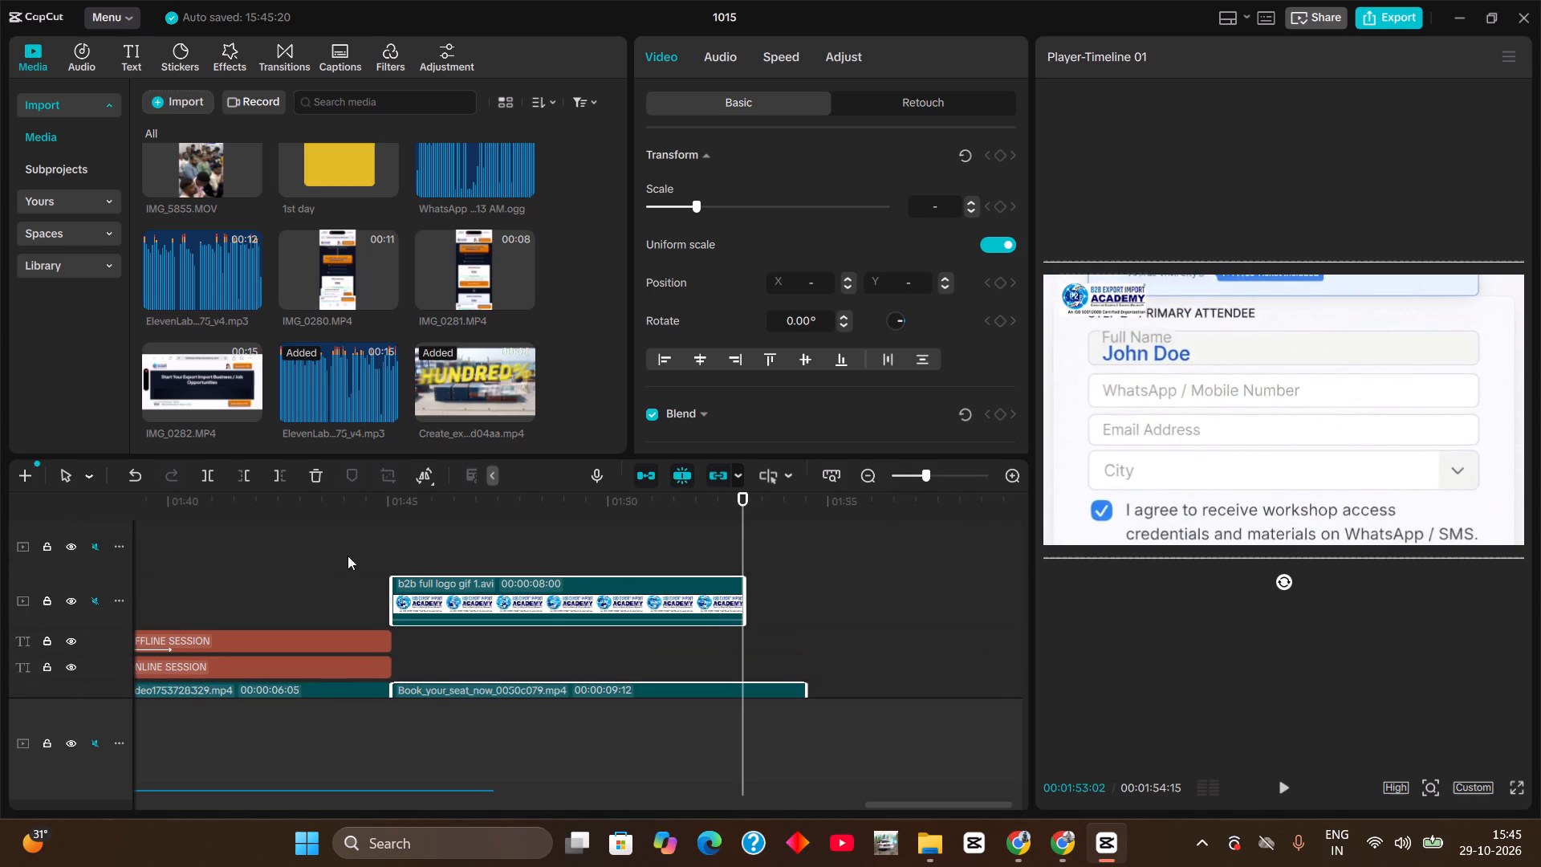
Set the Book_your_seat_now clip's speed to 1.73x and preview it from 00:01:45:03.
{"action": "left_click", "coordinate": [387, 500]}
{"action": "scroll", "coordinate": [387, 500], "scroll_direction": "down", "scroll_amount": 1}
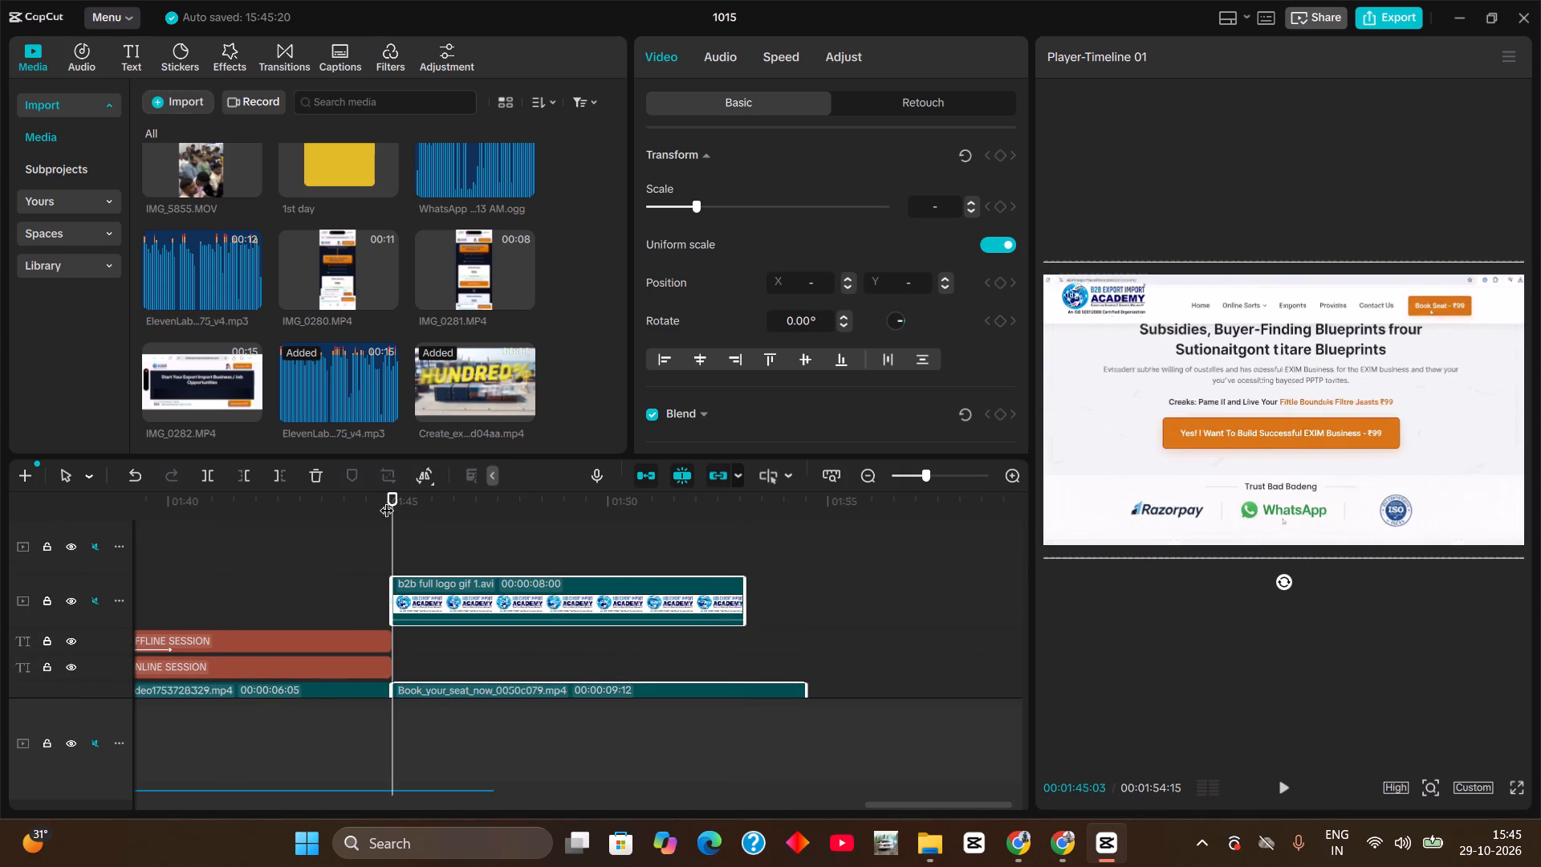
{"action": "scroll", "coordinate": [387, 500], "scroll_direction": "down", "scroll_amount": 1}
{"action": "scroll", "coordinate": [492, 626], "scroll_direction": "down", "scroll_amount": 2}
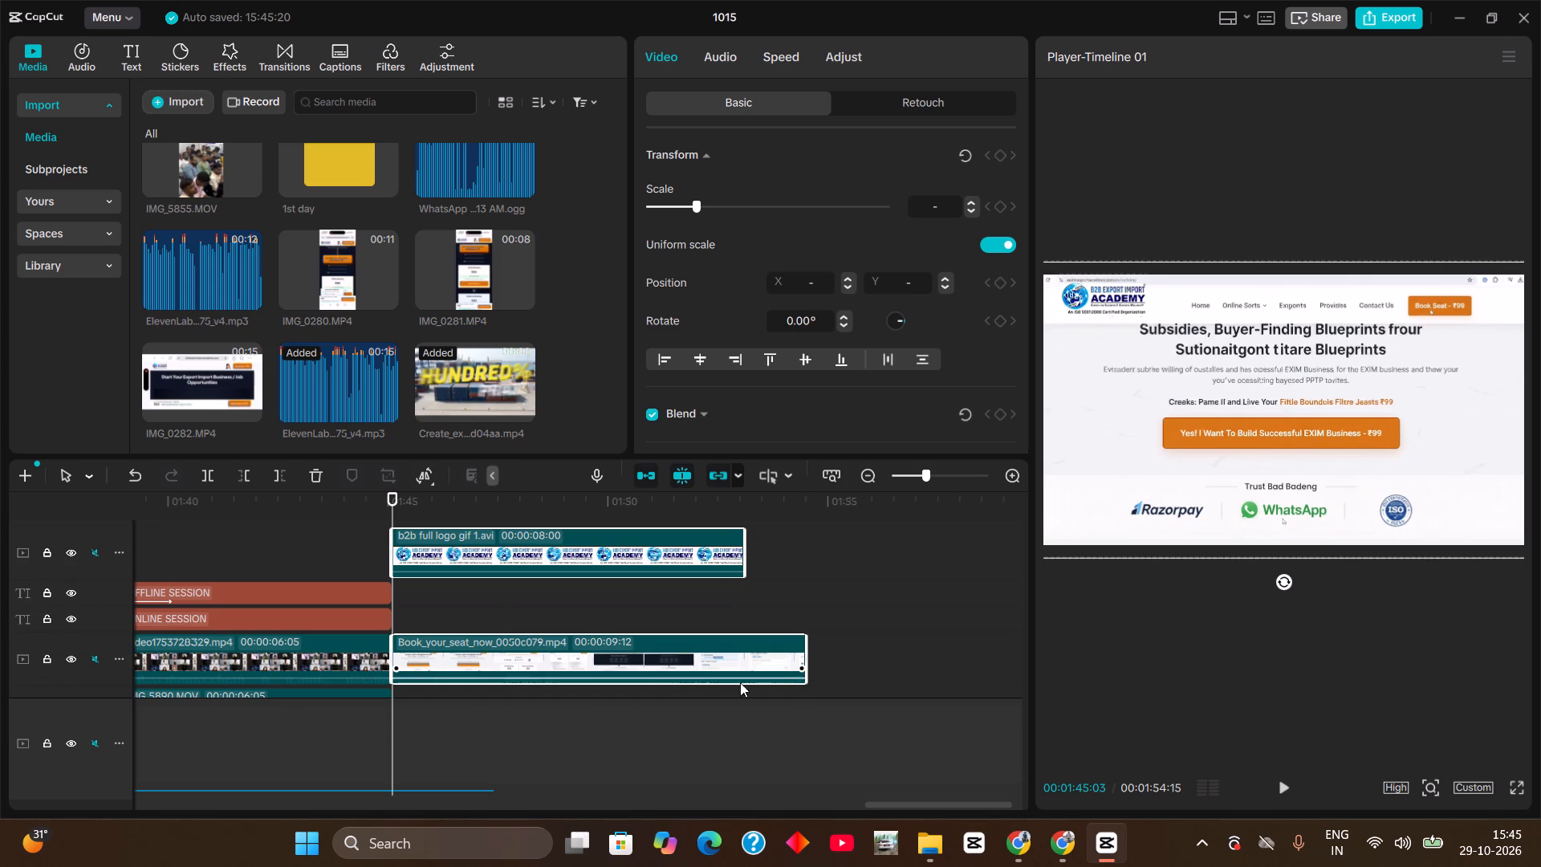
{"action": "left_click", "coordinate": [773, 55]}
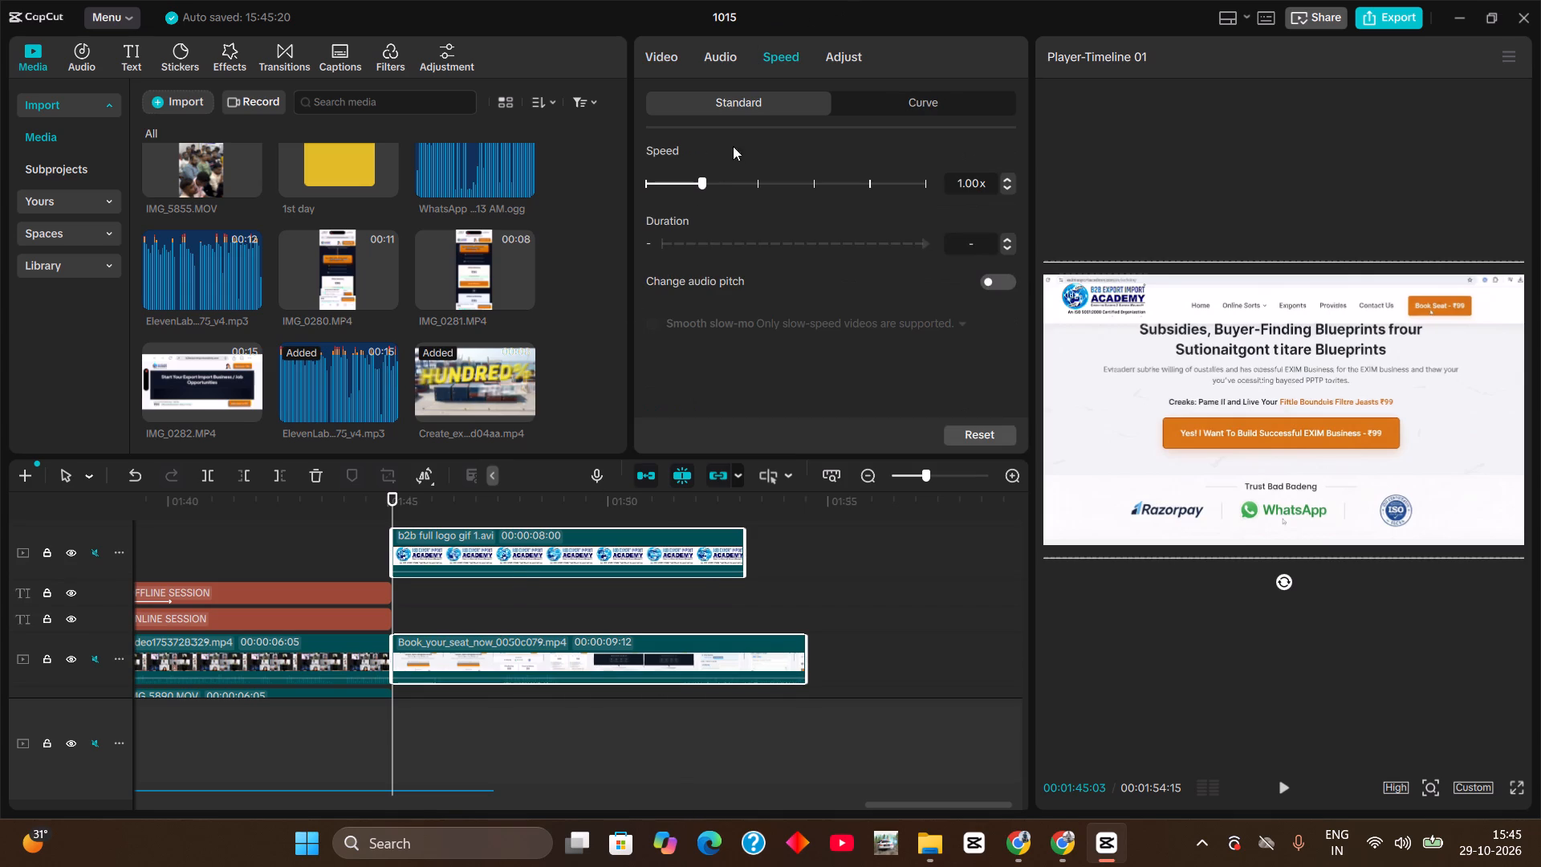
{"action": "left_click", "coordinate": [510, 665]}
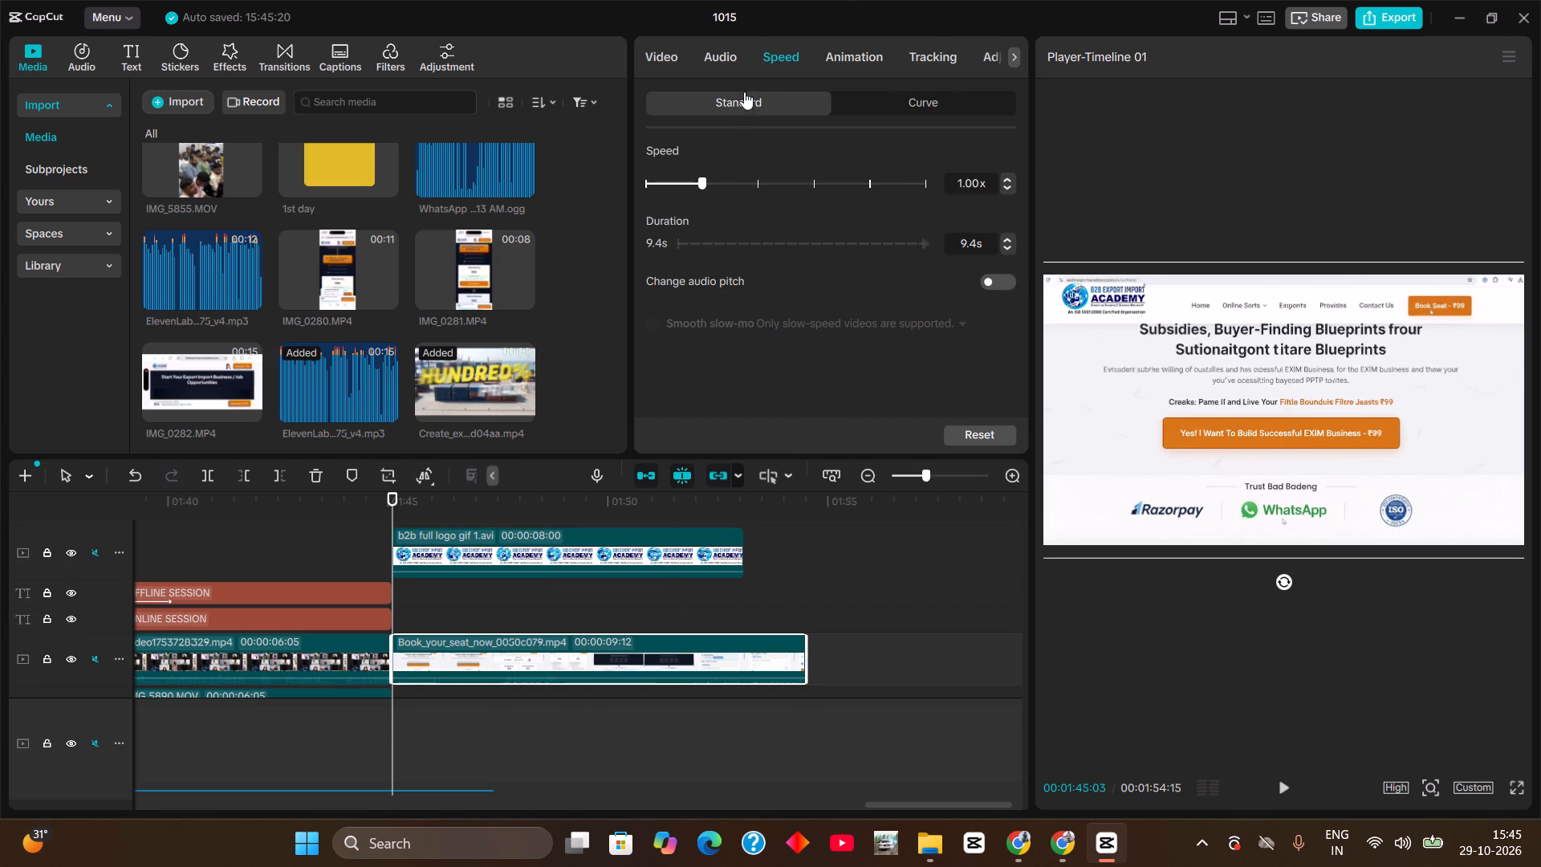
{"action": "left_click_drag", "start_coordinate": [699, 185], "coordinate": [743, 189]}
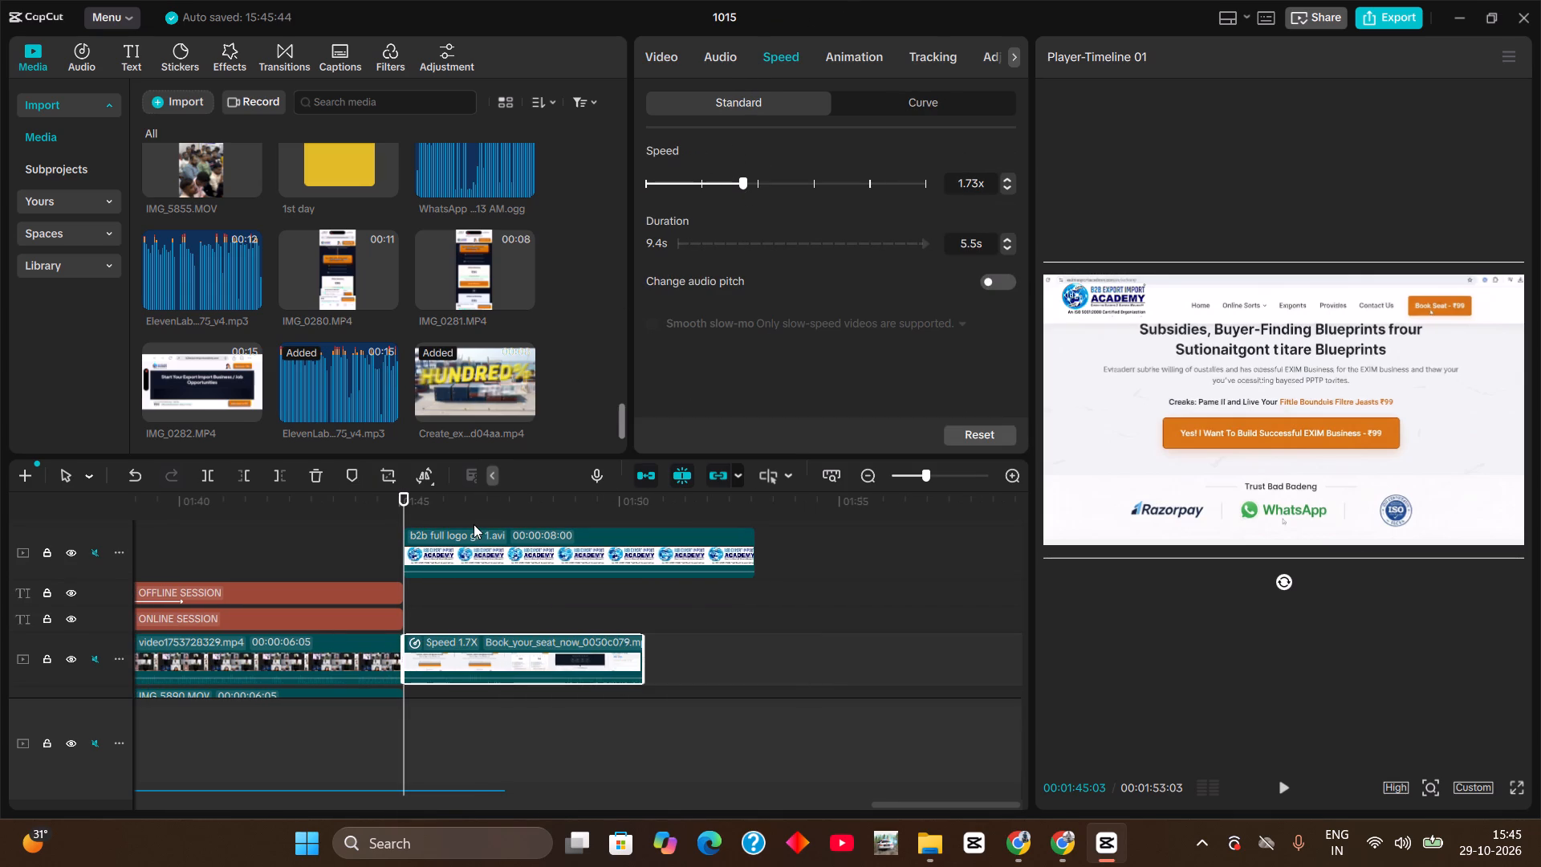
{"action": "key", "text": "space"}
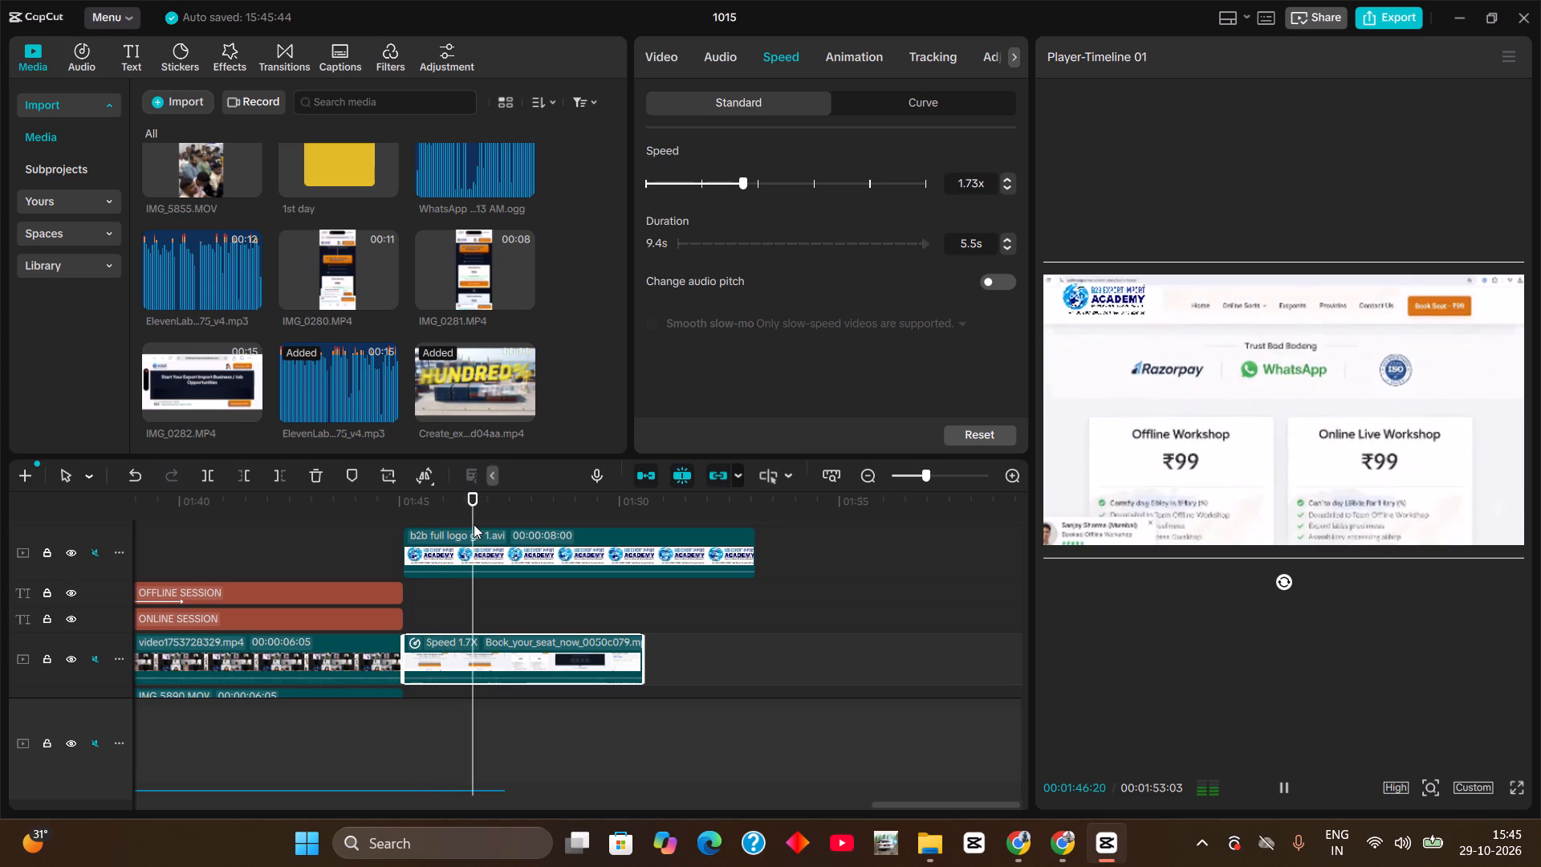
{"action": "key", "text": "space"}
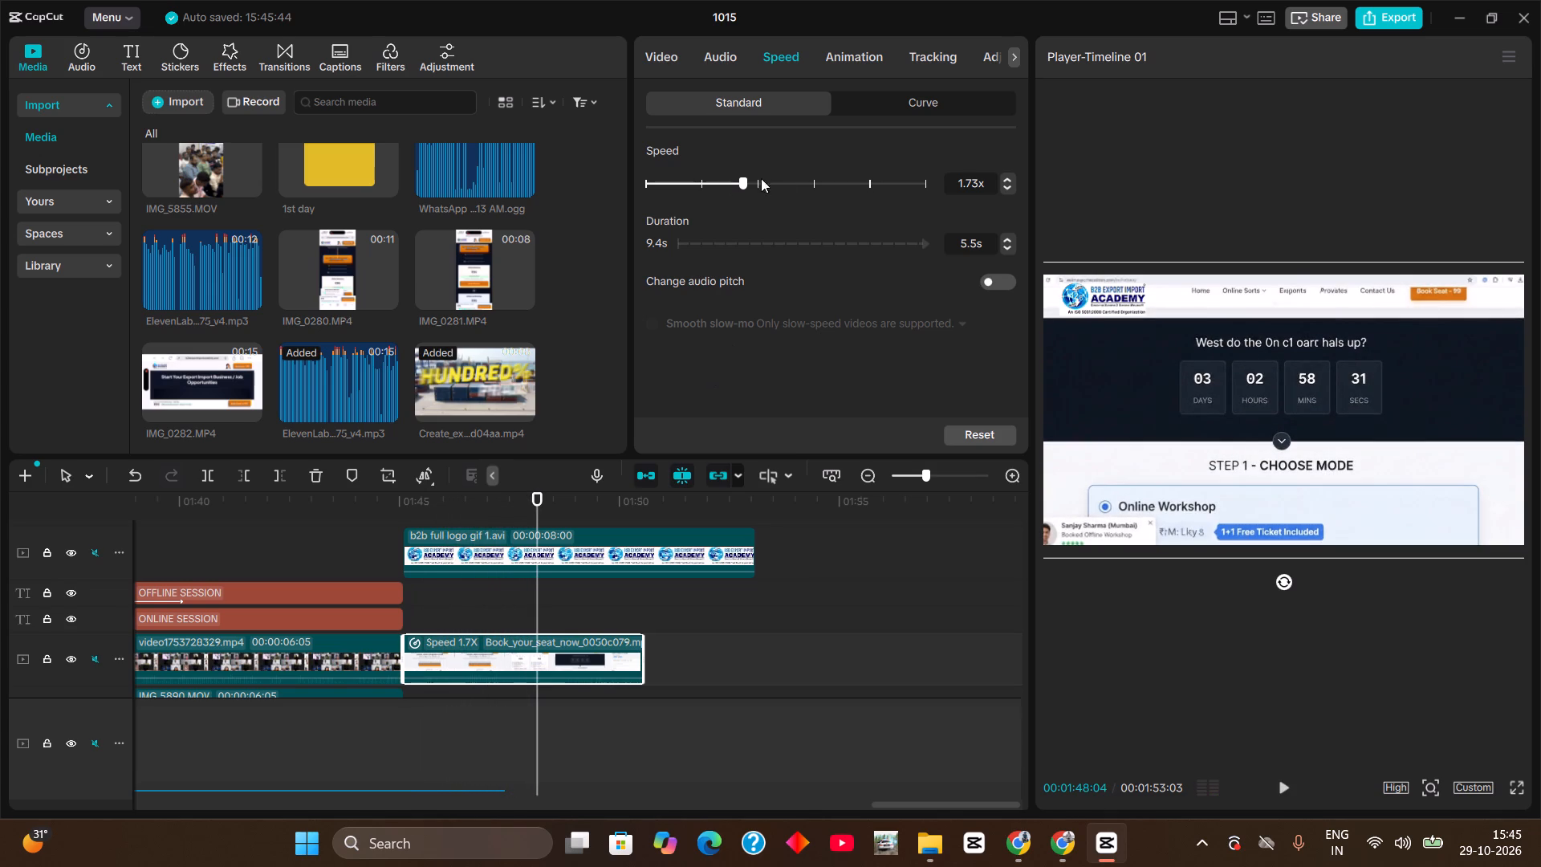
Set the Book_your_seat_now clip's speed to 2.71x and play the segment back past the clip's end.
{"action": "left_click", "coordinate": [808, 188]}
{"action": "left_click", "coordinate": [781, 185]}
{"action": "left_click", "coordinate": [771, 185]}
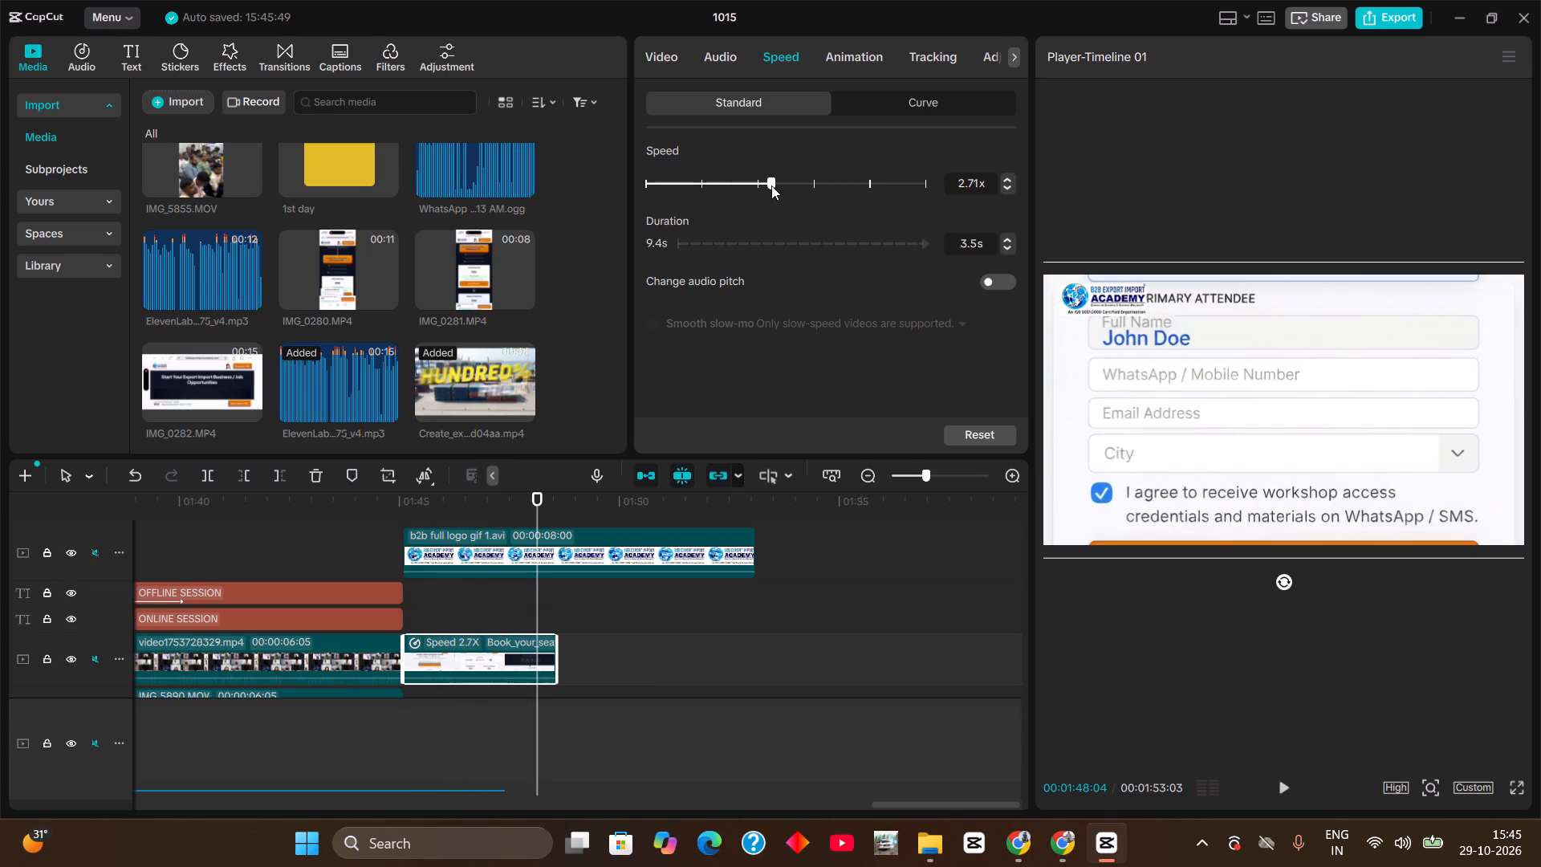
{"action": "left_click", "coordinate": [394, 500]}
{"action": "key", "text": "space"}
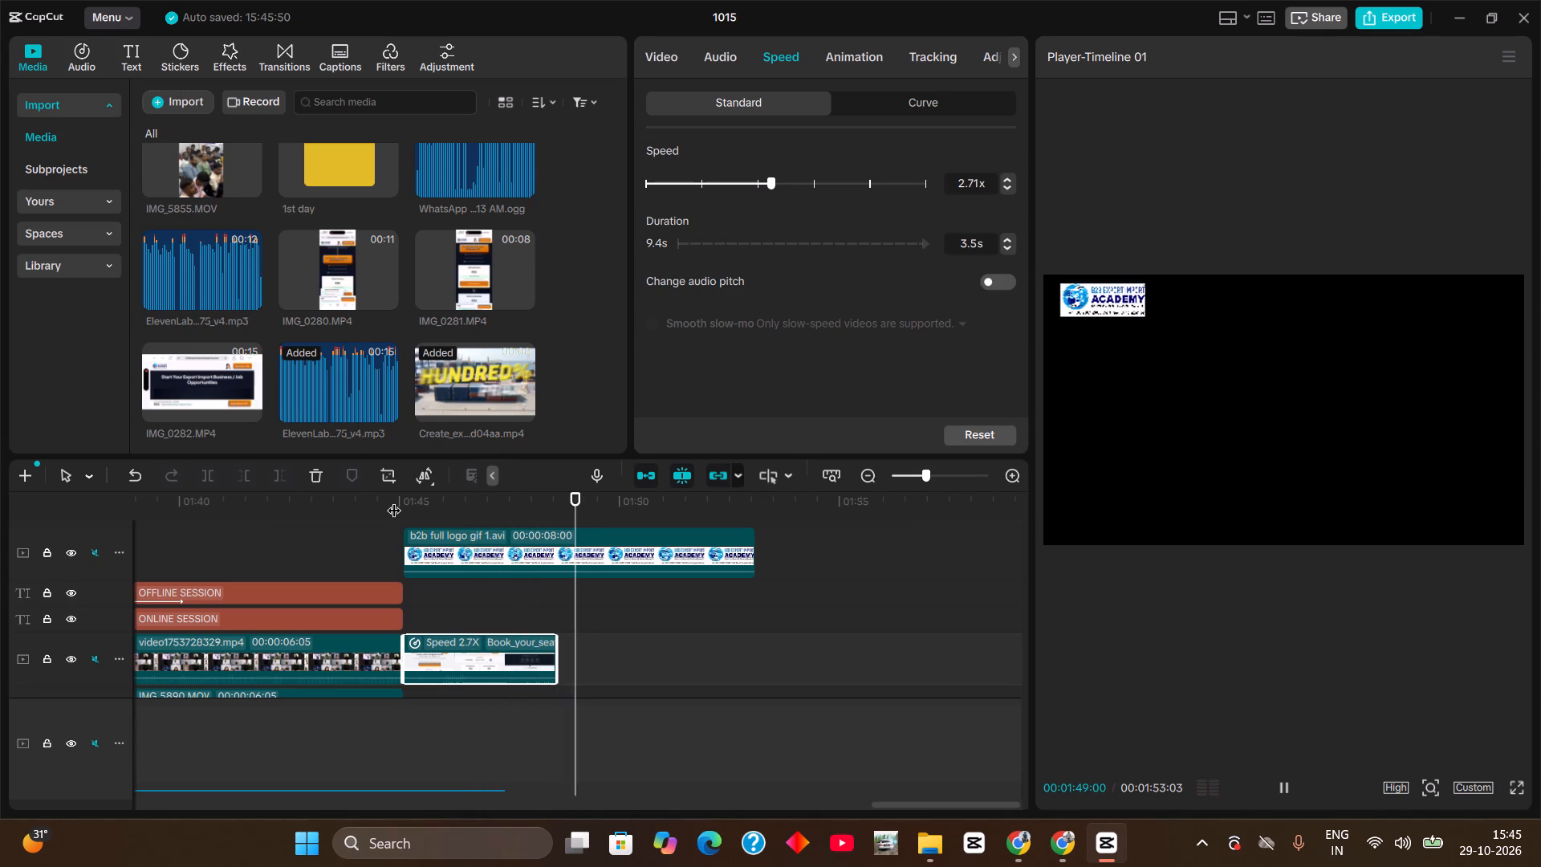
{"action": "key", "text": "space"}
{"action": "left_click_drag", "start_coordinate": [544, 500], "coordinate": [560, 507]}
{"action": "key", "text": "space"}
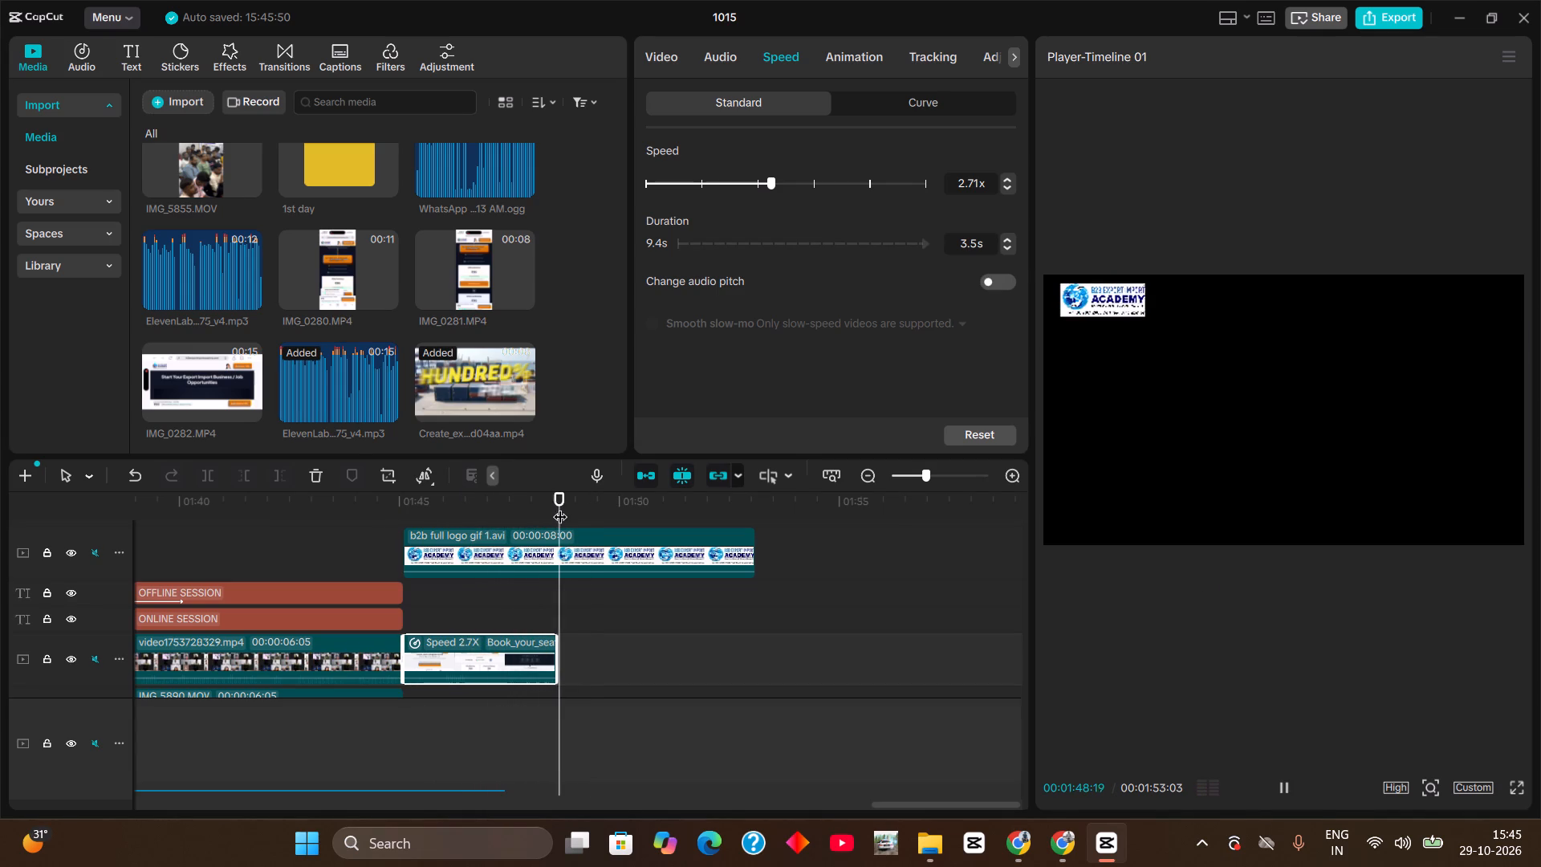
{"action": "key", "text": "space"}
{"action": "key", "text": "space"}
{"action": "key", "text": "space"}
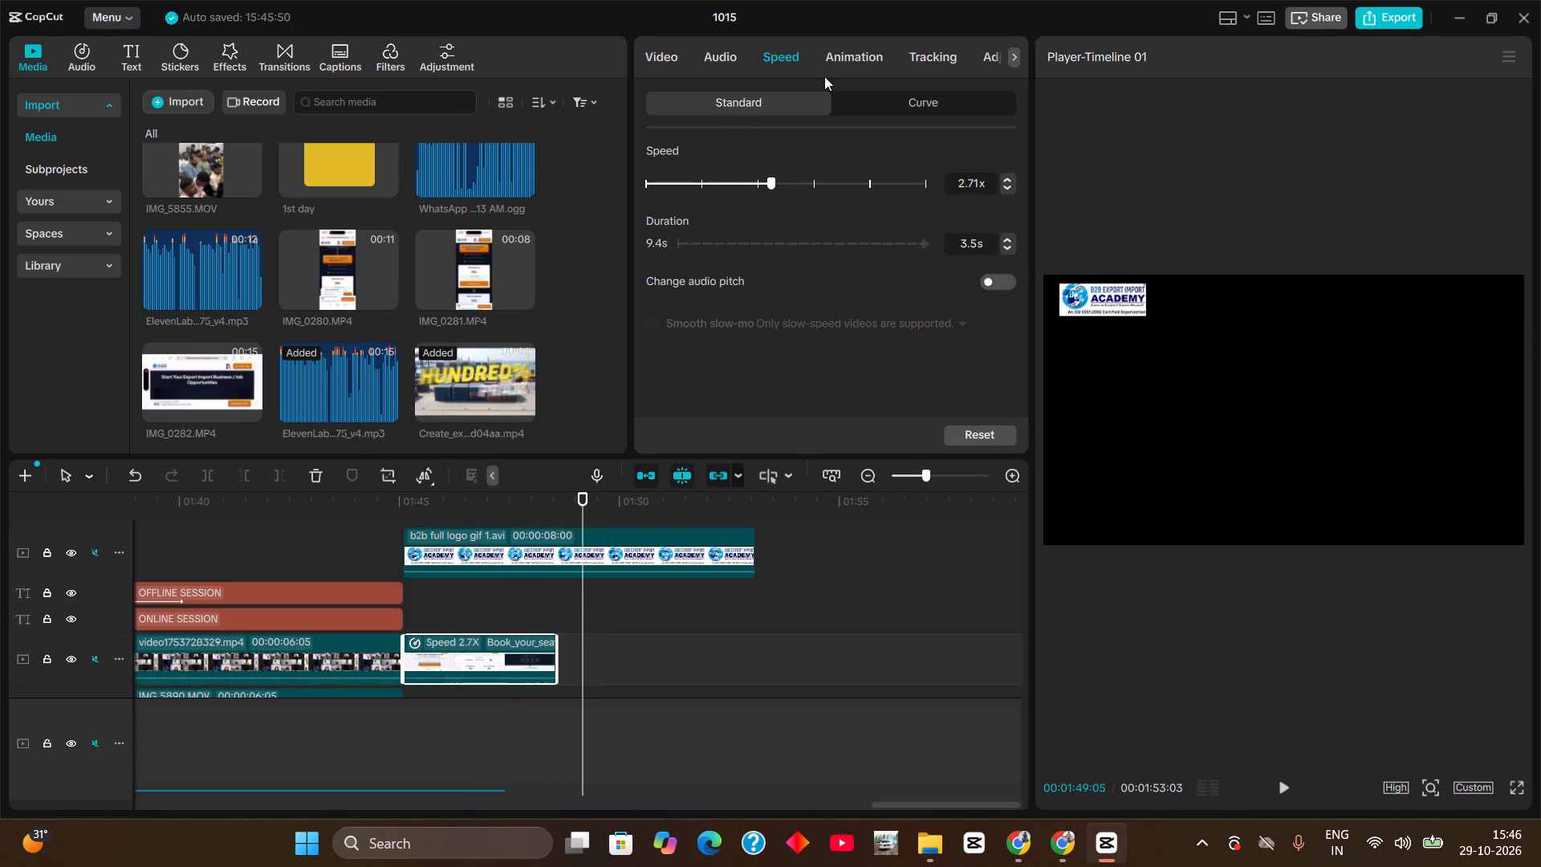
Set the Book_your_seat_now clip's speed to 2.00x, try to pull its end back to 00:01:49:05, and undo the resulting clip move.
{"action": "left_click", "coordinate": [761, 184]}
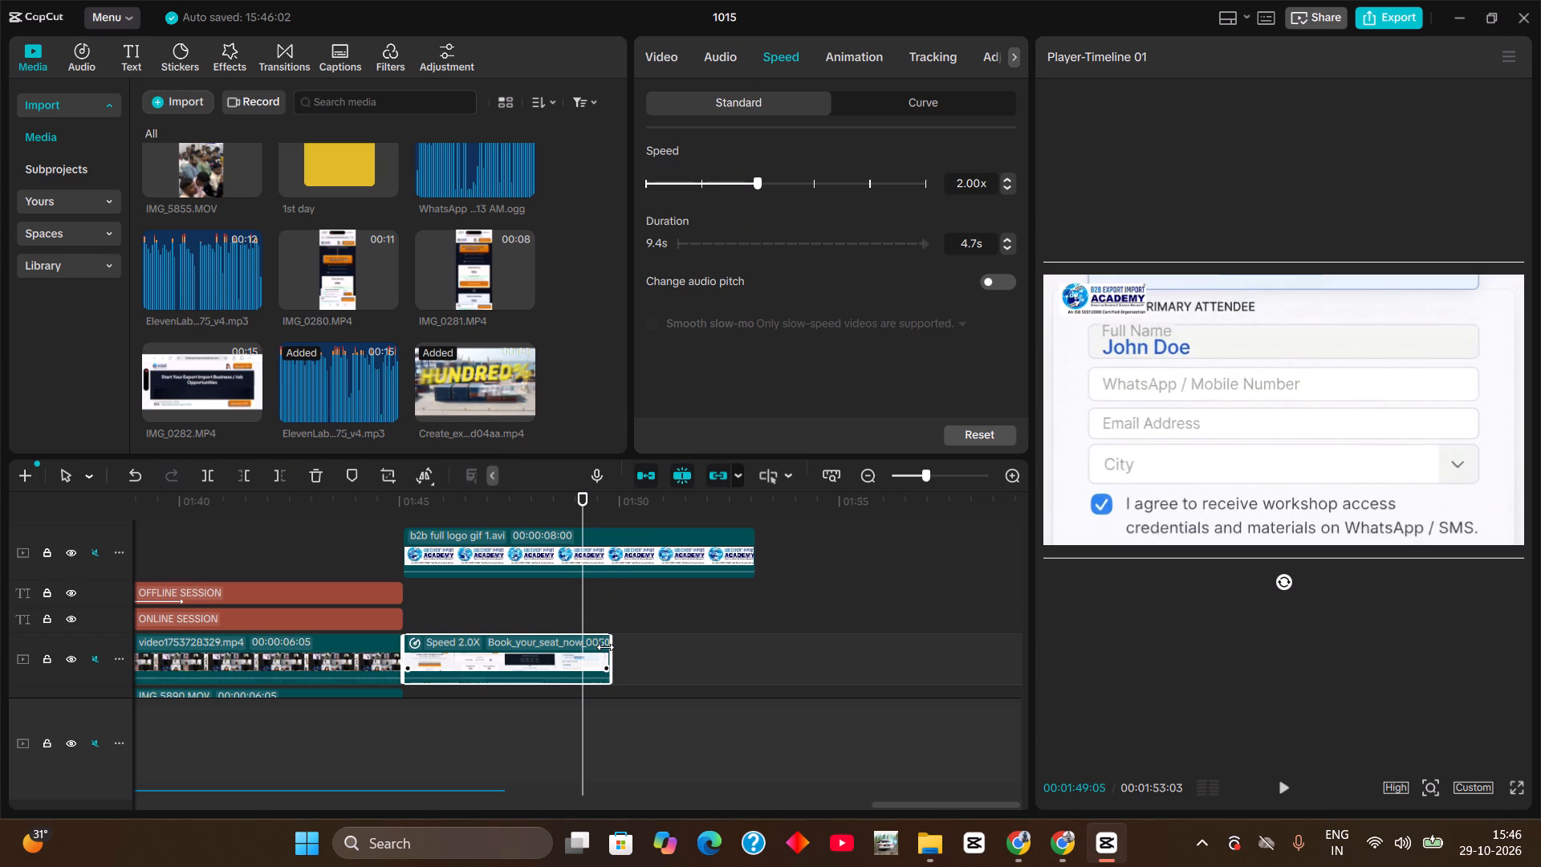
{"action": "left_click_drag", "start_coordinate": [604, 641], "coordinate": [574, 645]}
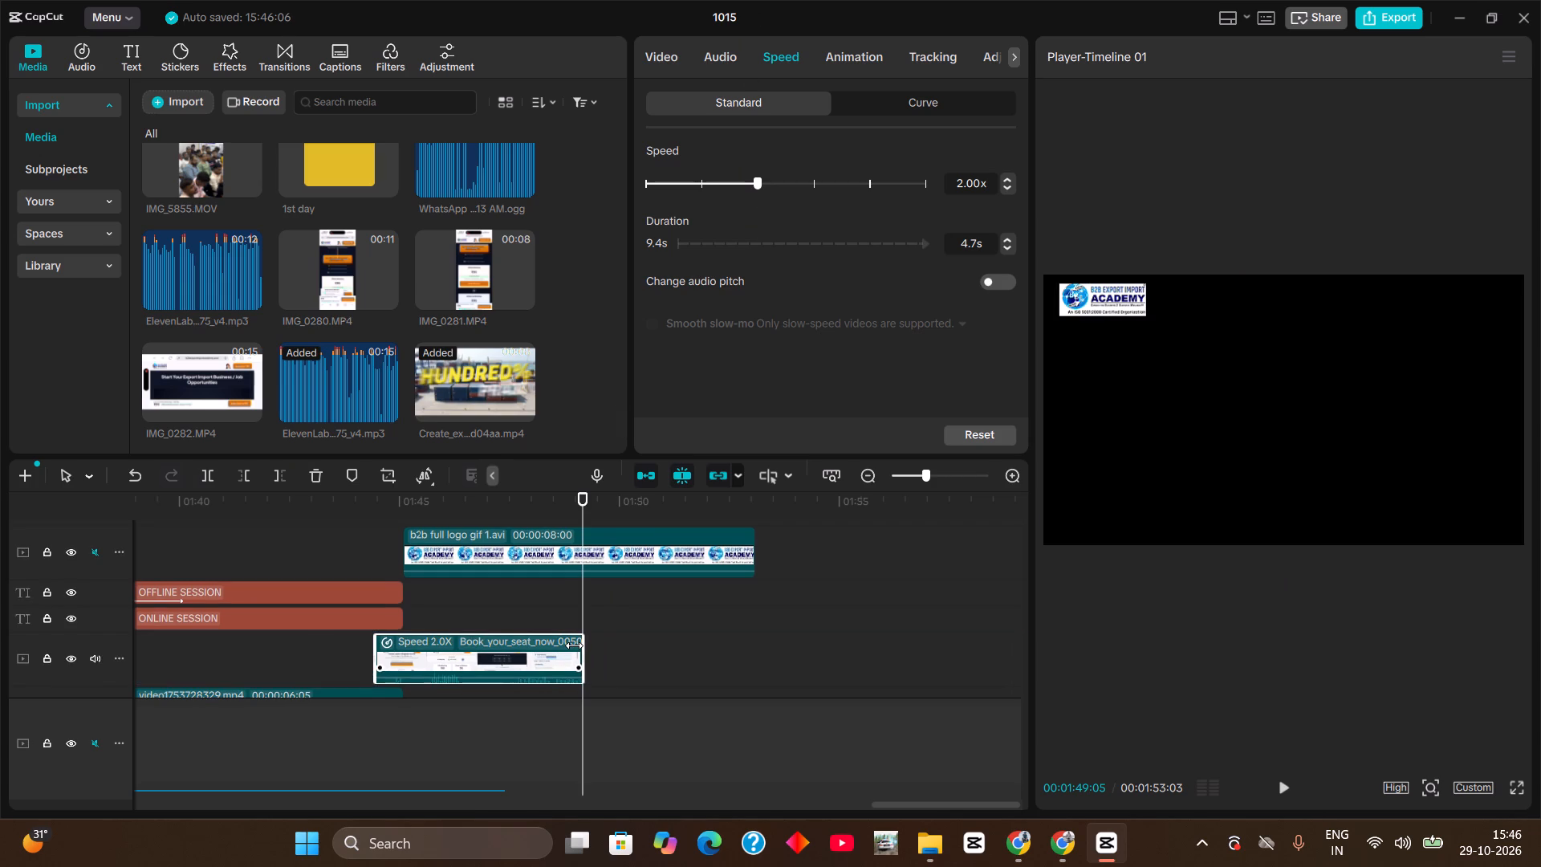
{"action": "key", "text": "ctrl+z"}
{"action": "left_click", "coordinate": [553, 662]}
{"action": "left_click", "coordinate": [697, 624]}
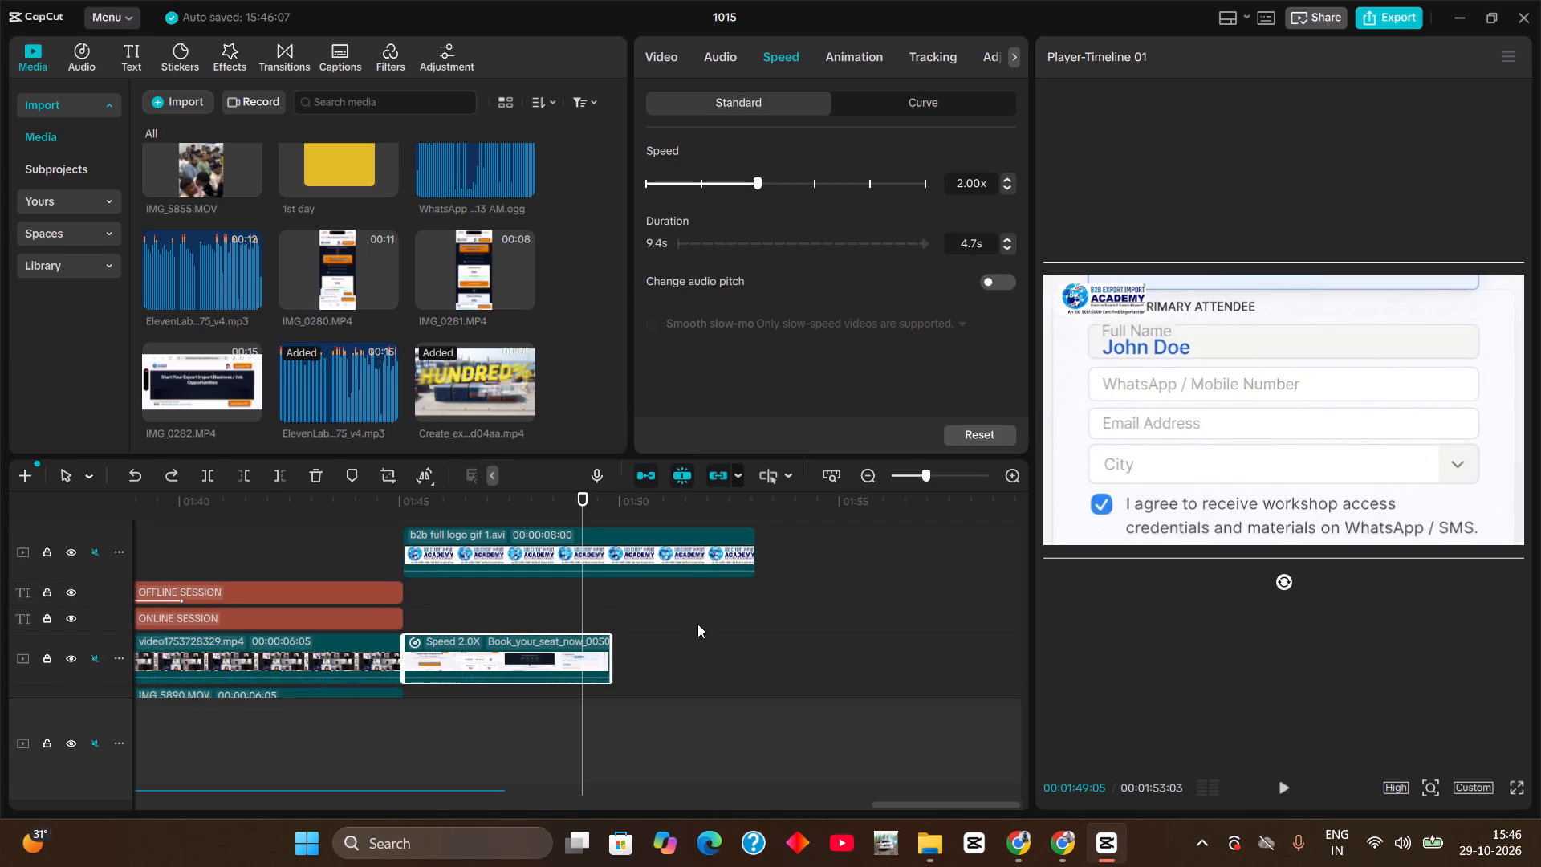
Retime the Book_your_seat_now clip to 2.15x speed so that it ends at 00:01:49:14.
{"action": "left_click", "coordinate": [557, 661]}
{"action": "left_click_drag", "start_coordinate": [617, 504], "coordinate": [607, 510]}
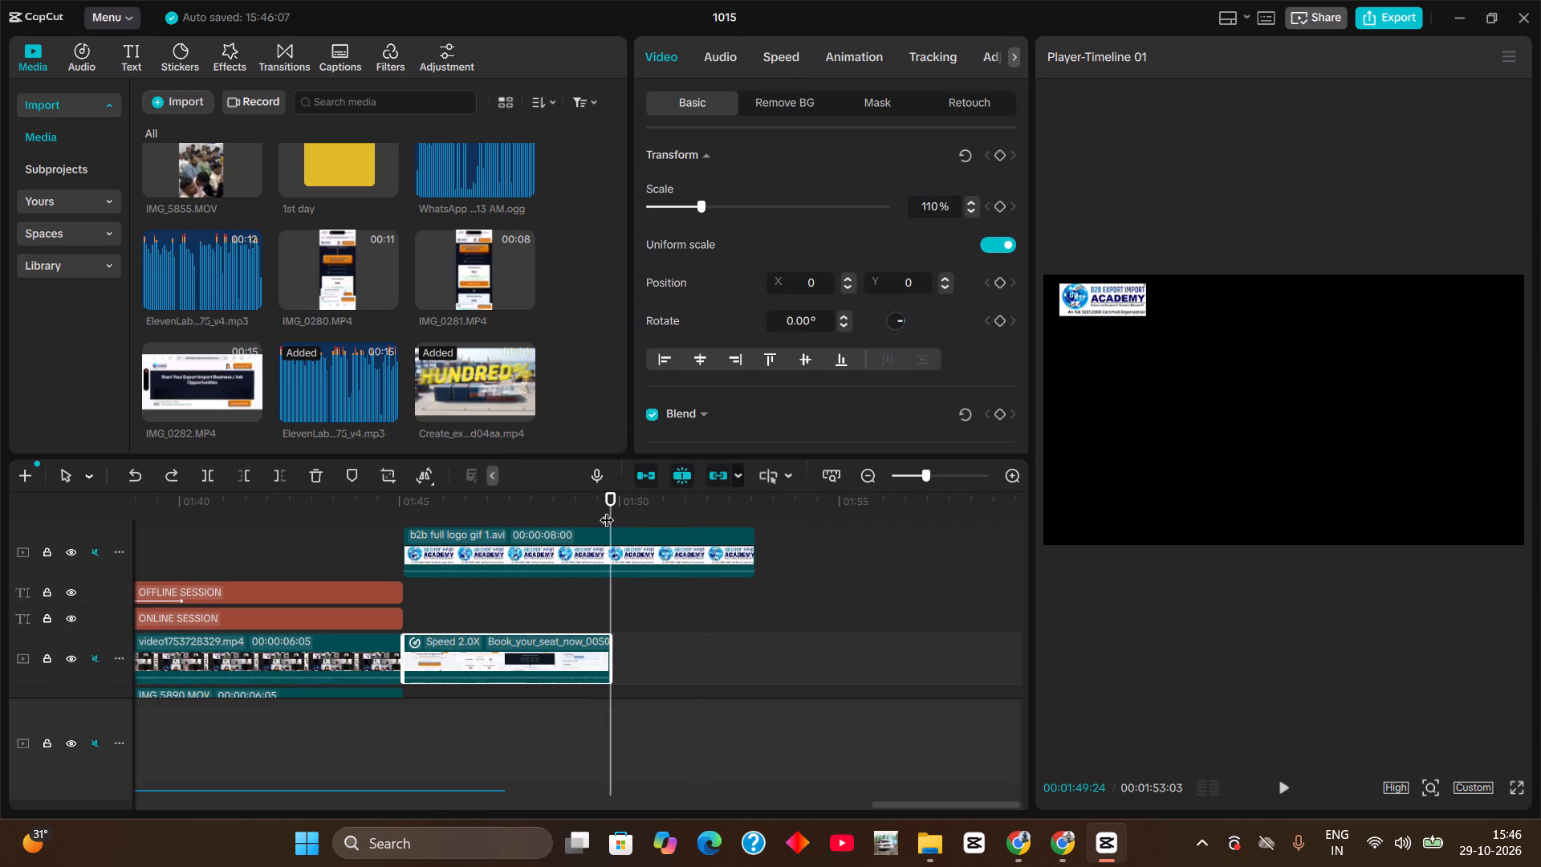
{"action": "left_click_drag", "start_coordinate": [607, 510], "coordinate": [596, 523]}
{"action": "left_click", "coordinate": [787, 65]}
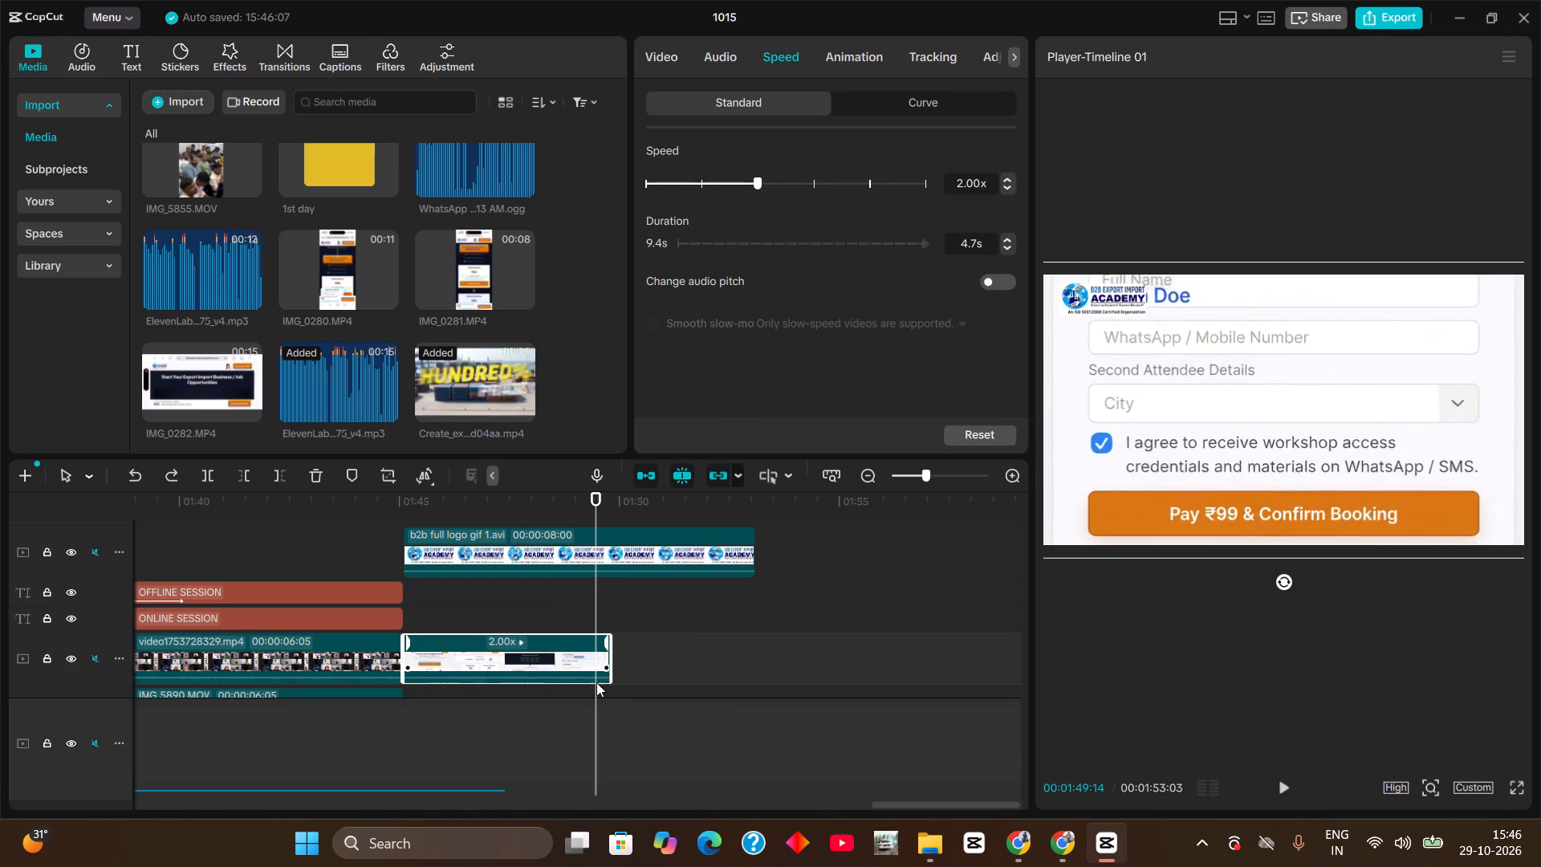
{"action": "left_click_drag", "start_coordinate": [607, 644], "coordinate": [593, 645]}
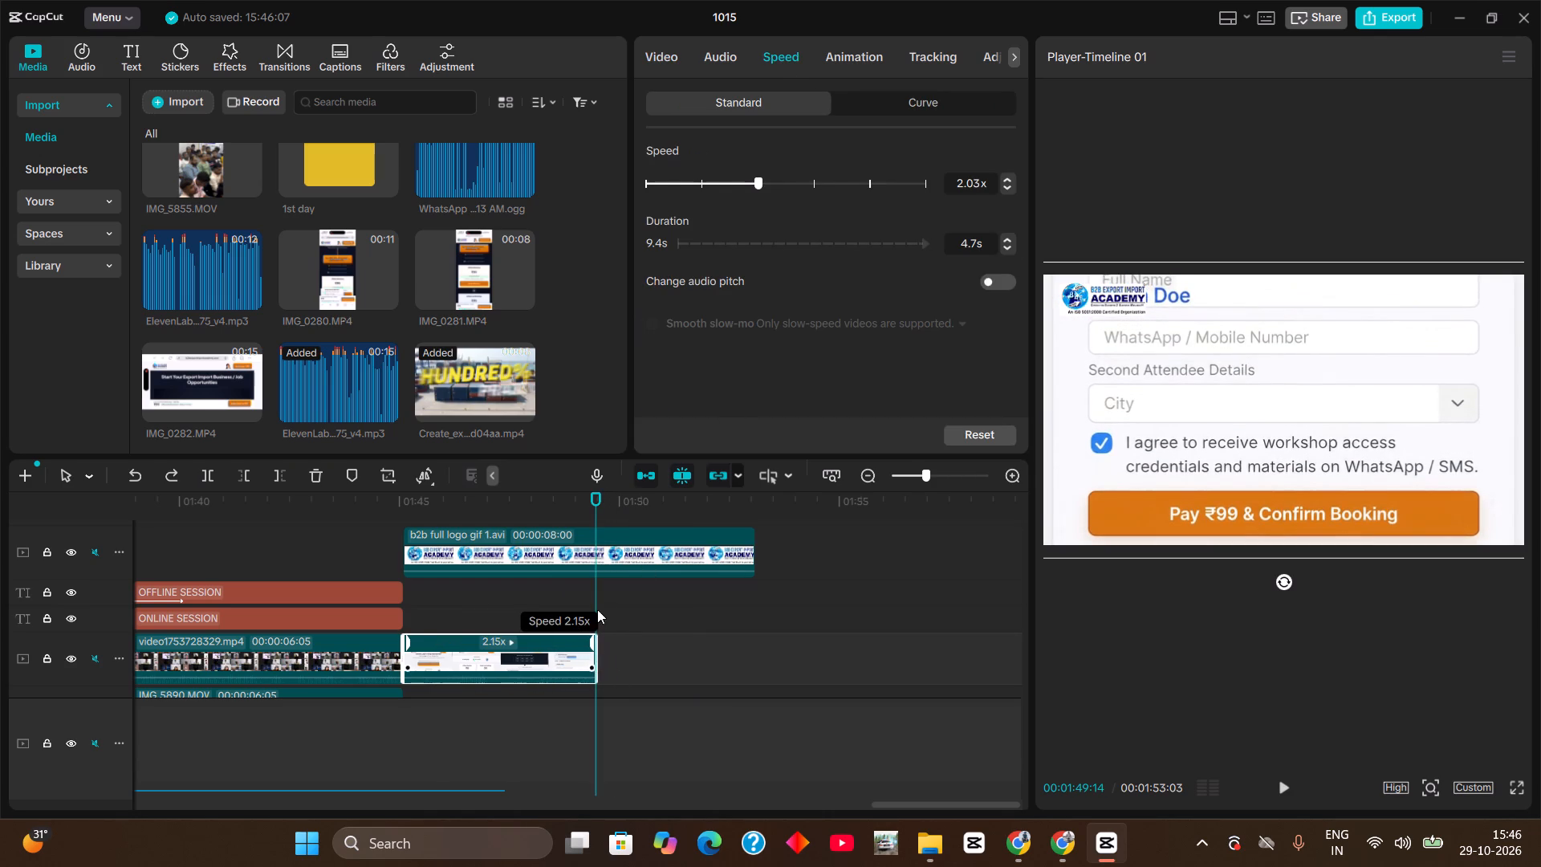
Split the b2b full logo gif clip at 00:01:49:14 and delete the portion after the cut.
{"action": "left_click", "coordinate": [619, 548]}
{"action": "key", "text": "ctrl+b"}
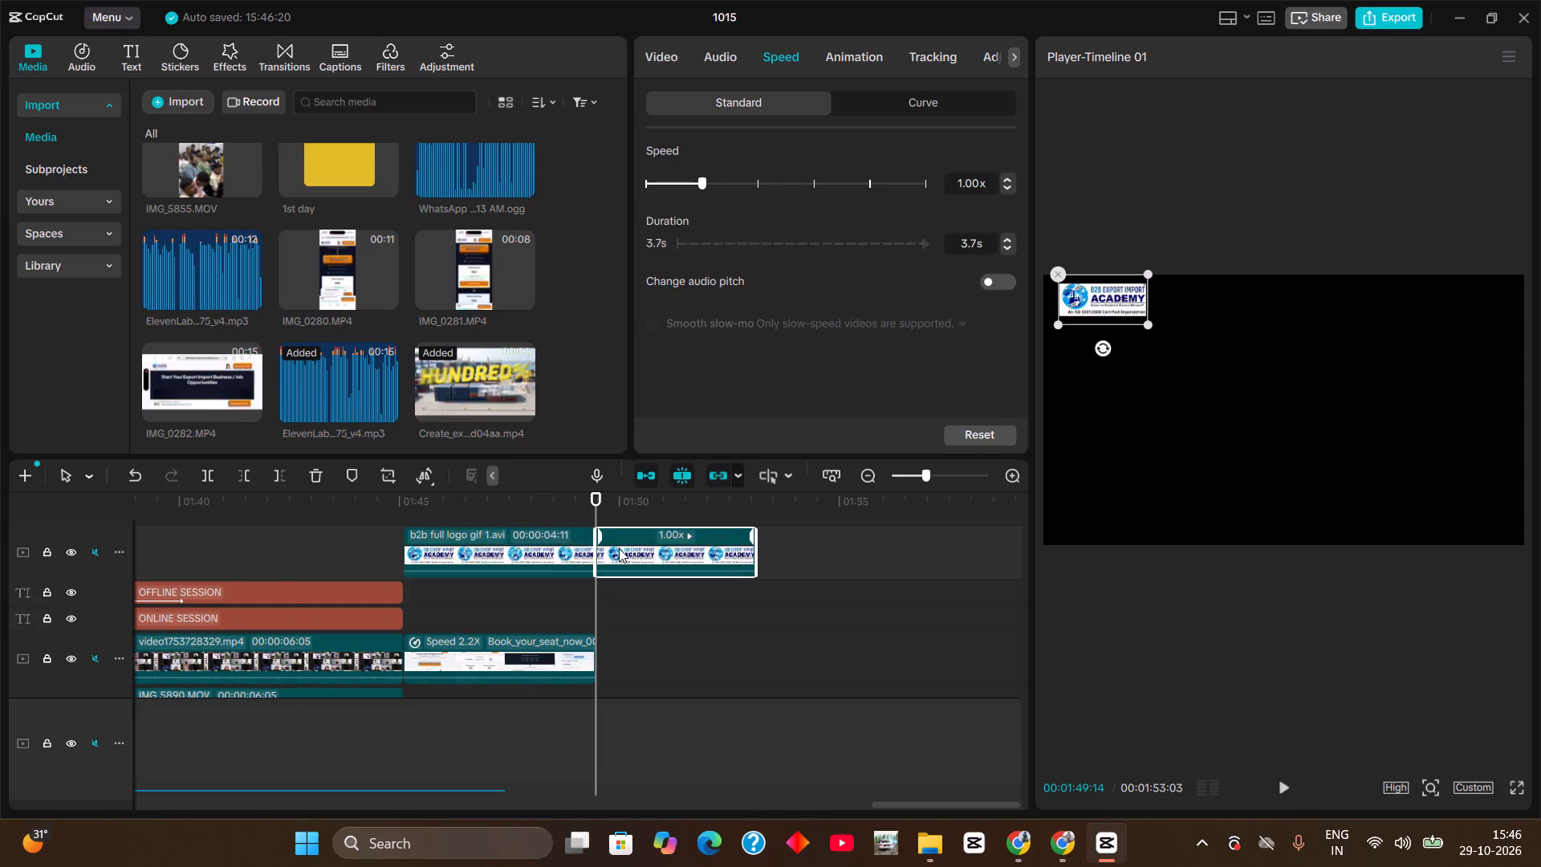
{"action": "key", "text": "BackSpace"}
Play the edit from just before the workshop promo voiceover through to the end of the timeline to review it.
{"action": "left_click_drag", "start_coordinate": [247, 516], "coordinate": [216, 527]}
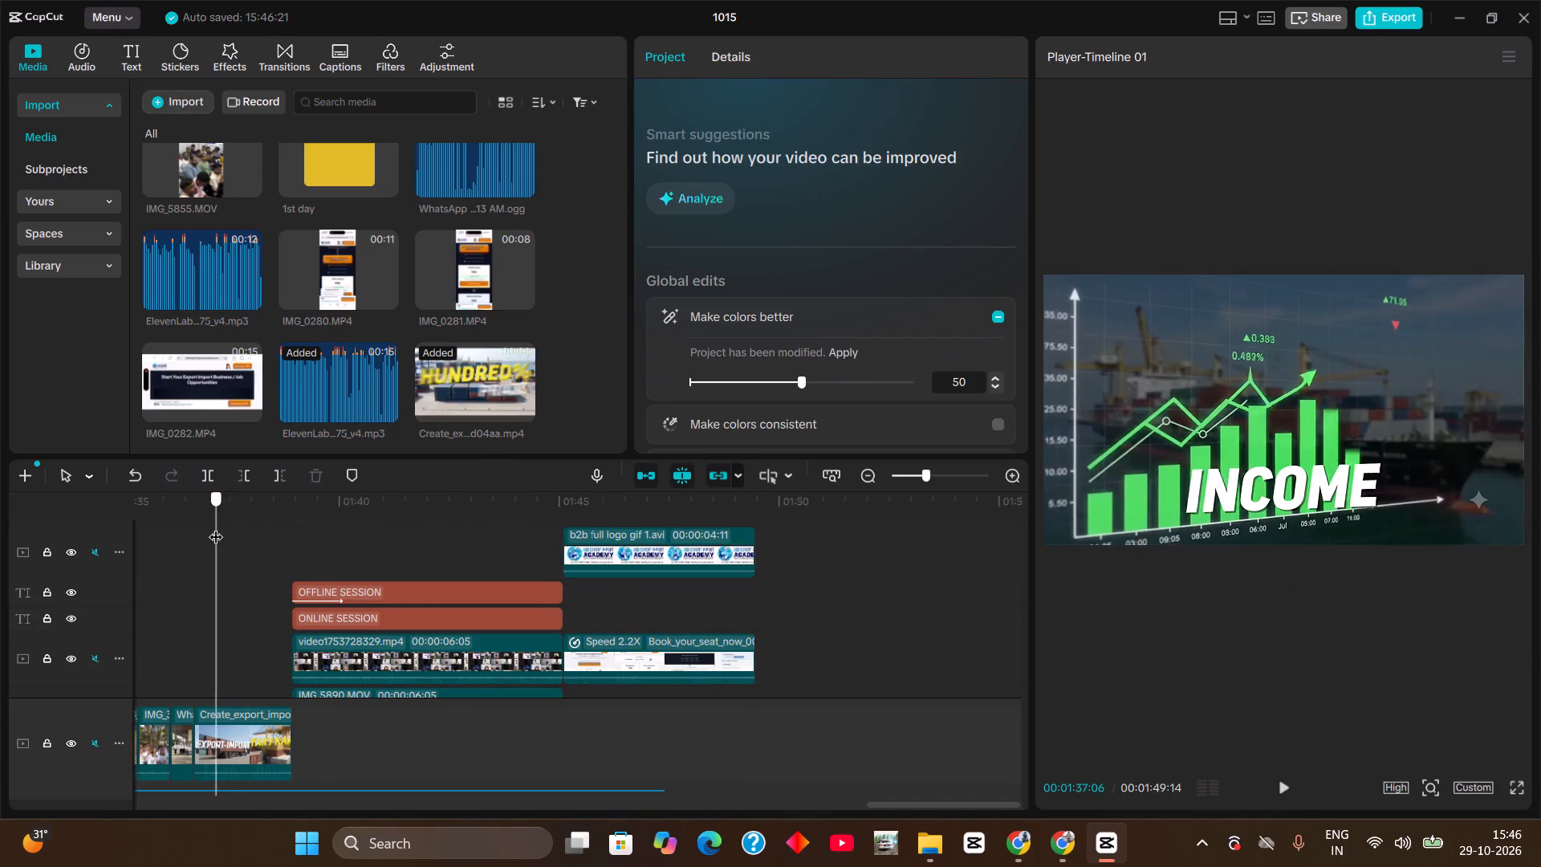
{"action": "left_click_drag", "start_coordinate": [216, 527], "coordinate": [329, 571]}
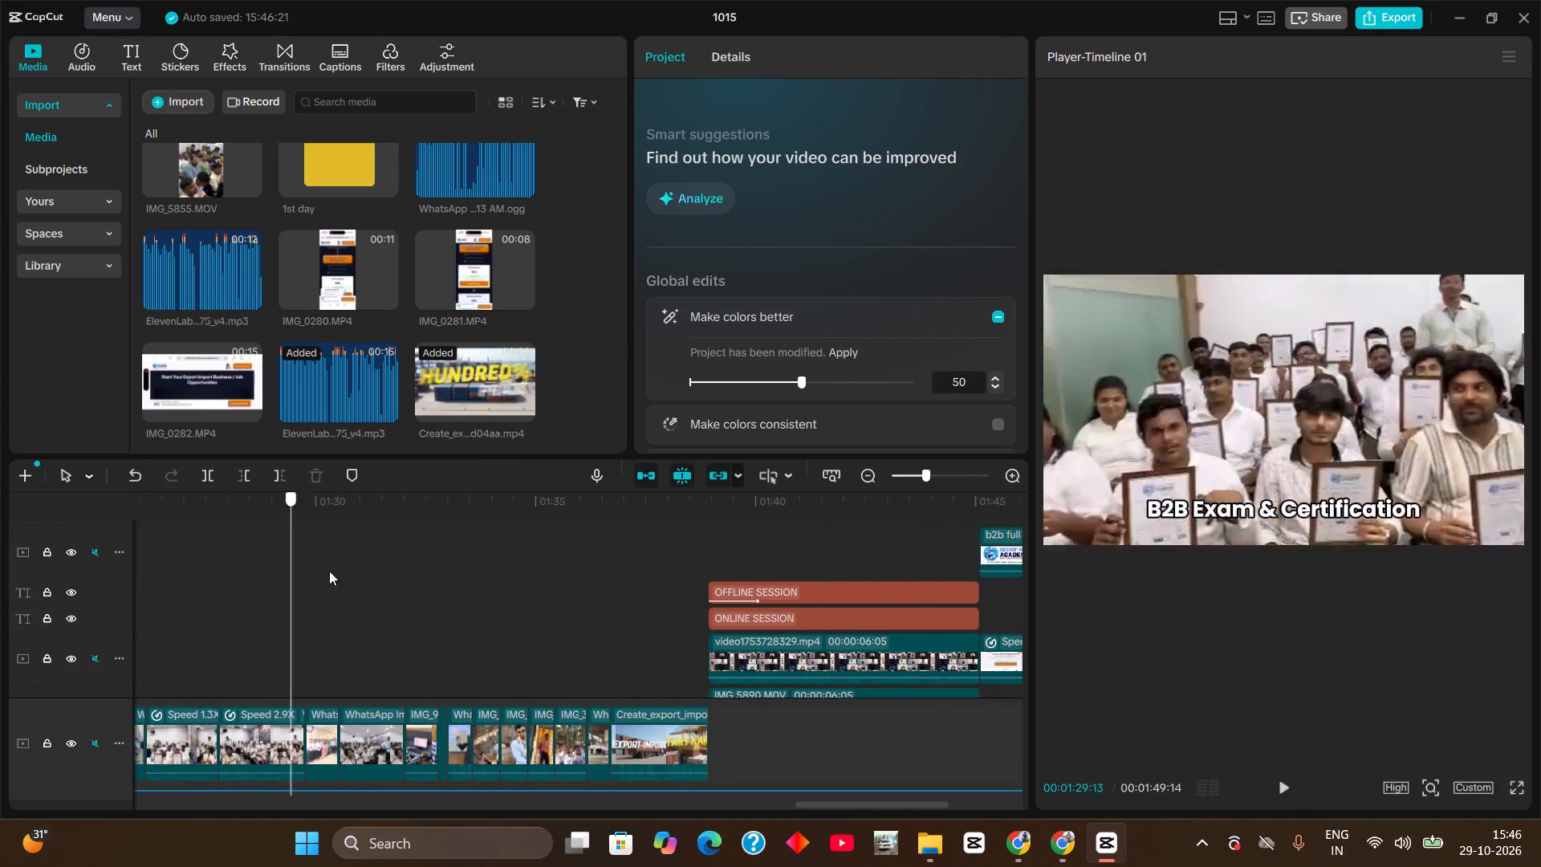
{"action": "left_click_drag", "start_coordinate": [329, 571], "coordinate": [420, 576]}
{"action": "scroll", "coordinate": [476, 560], "scroll_direction": "down", "scroll_amount": 5}
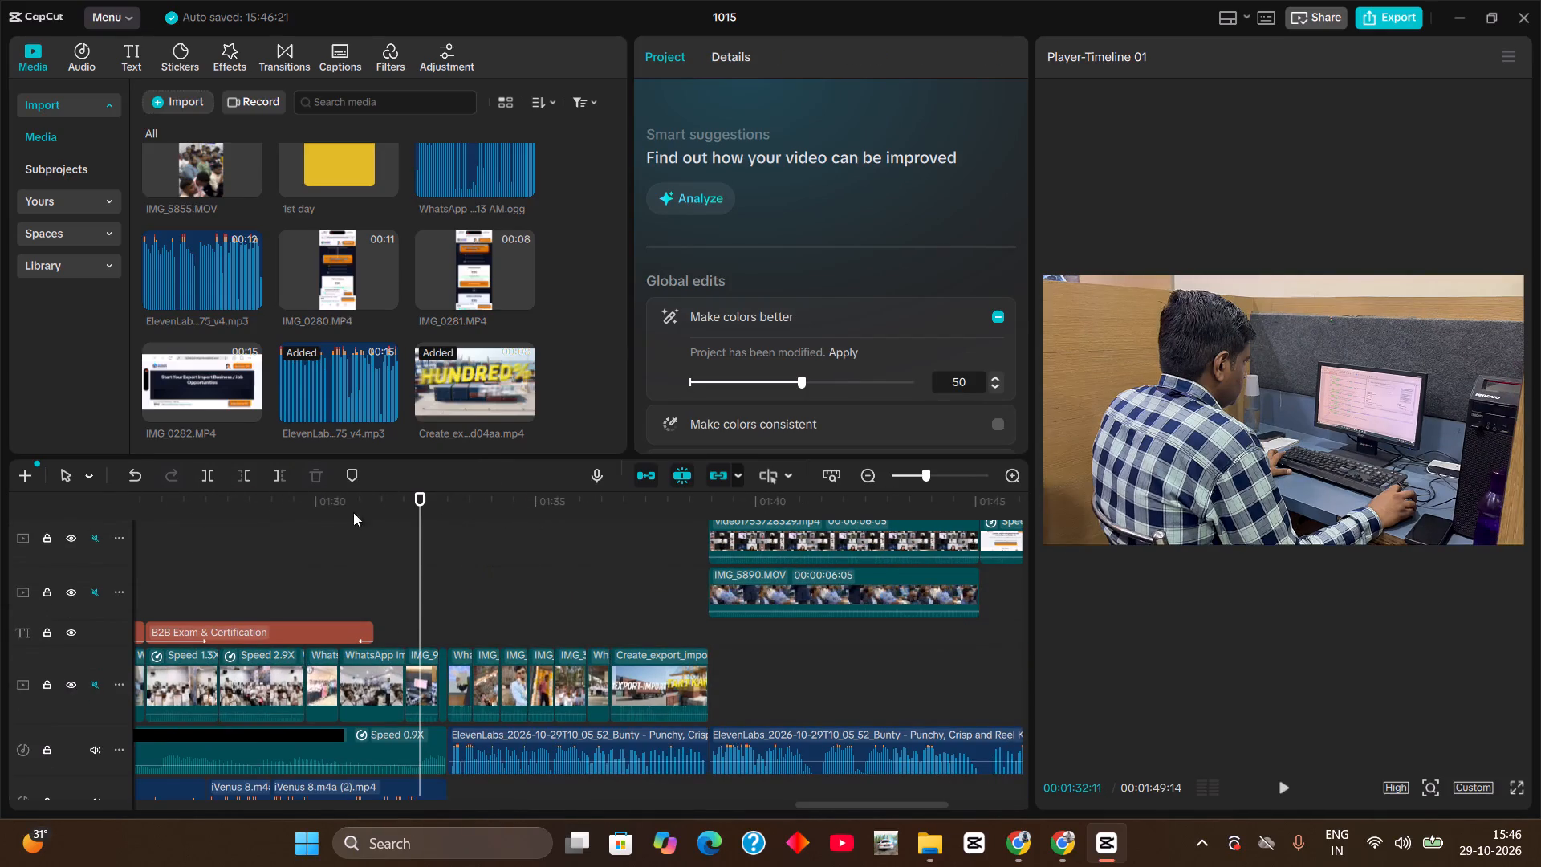
{"action": "left_click", "coordinate": [376, 510]}
{"action": "key", "text": "space"}
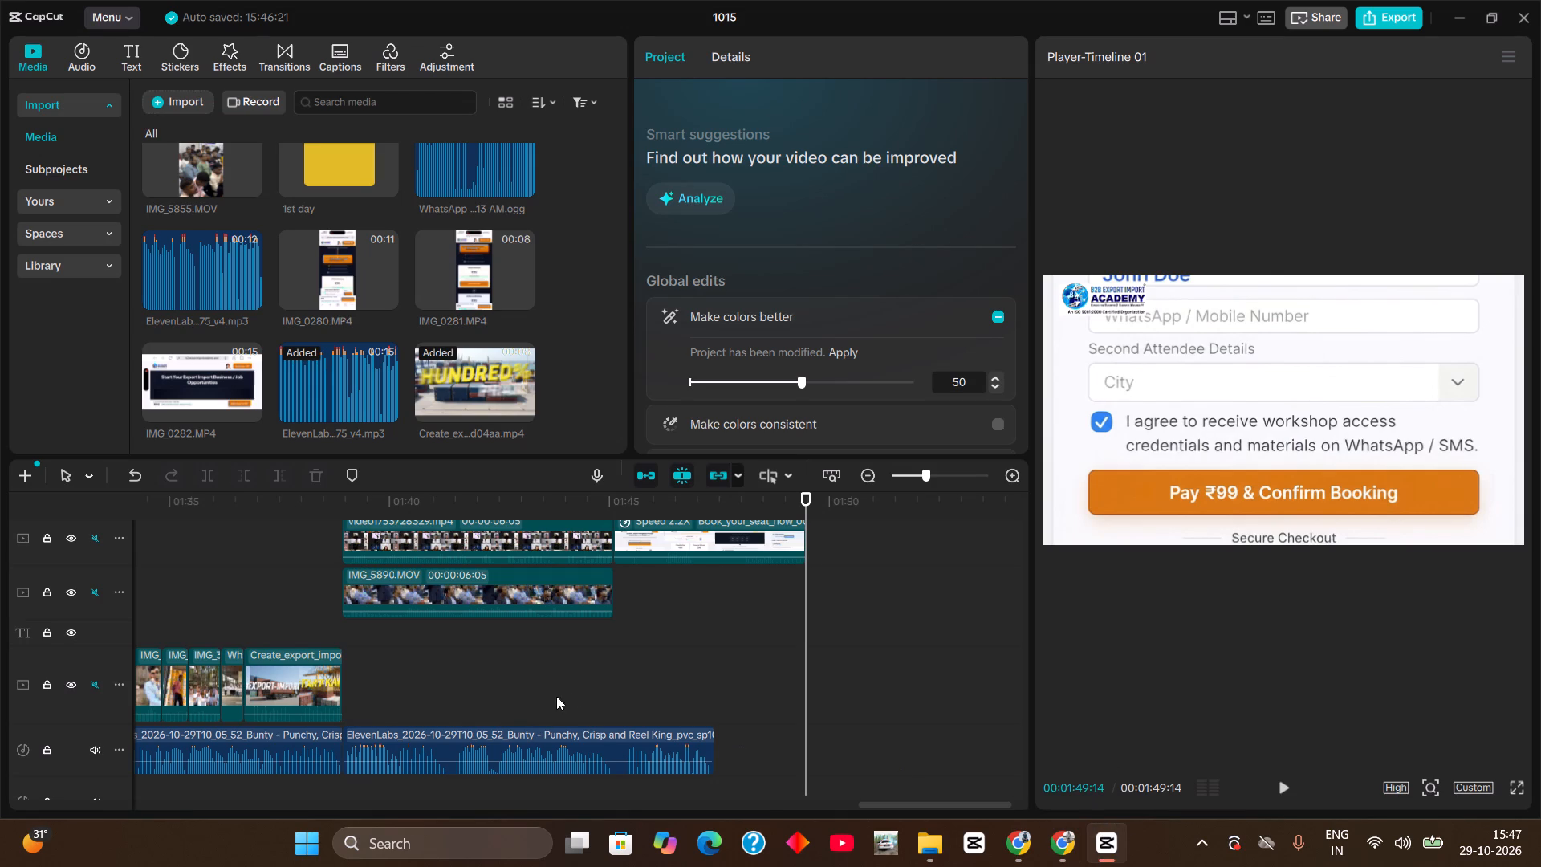
{"action": "left_click_drag", "start_coordinate": [556, 696], "coordinate": [448, 344]}
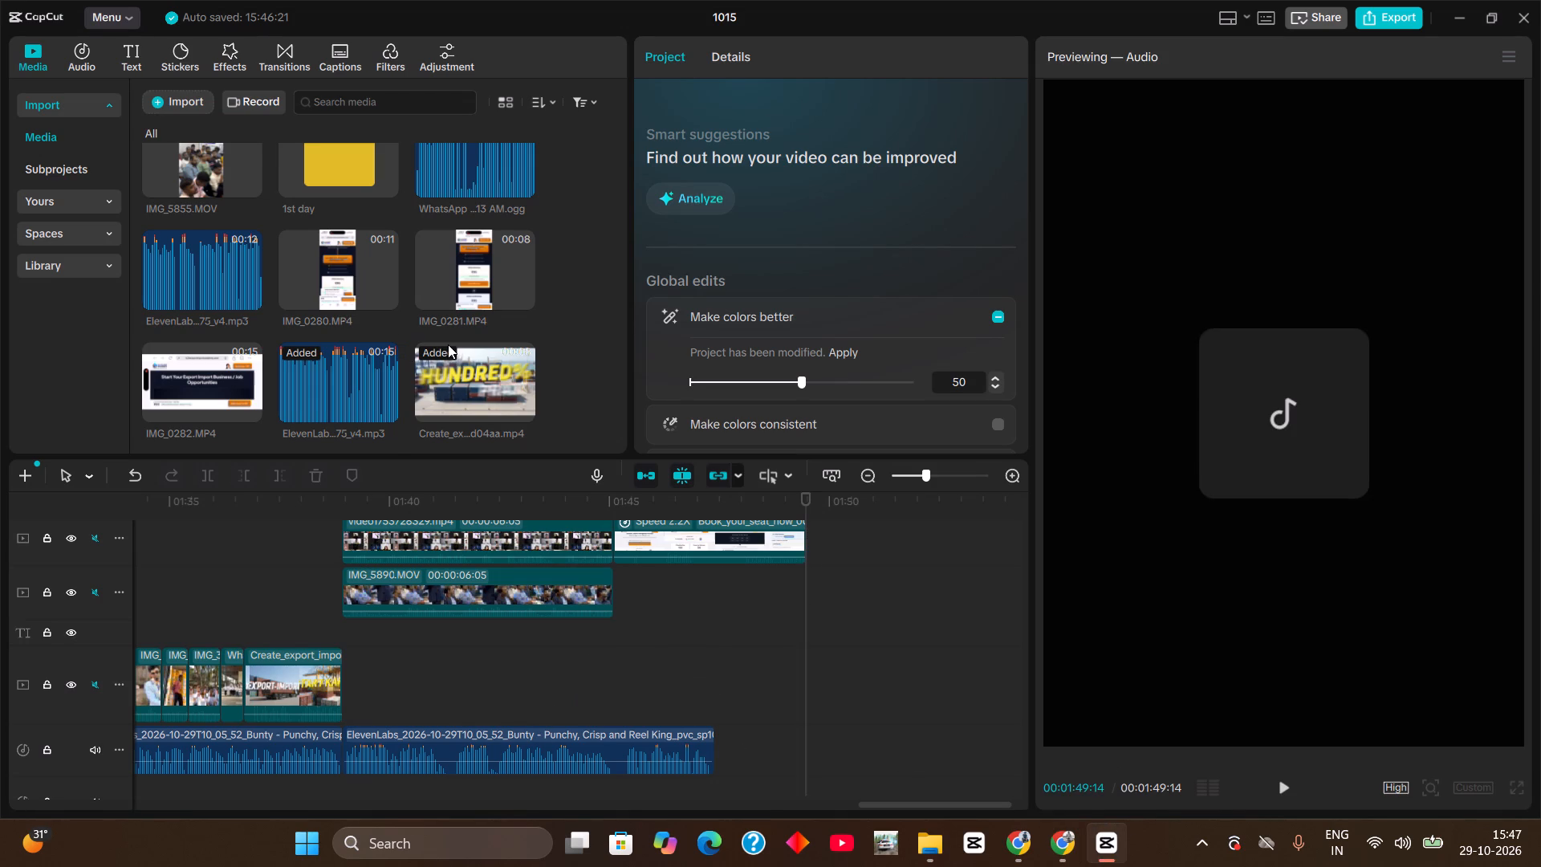
Find where the closing line begins, split the workshop promo voiceover at 00:01:45:03 and delete the portion after the cut.
{"action": "left_click", "coordinate": [344, 507]}
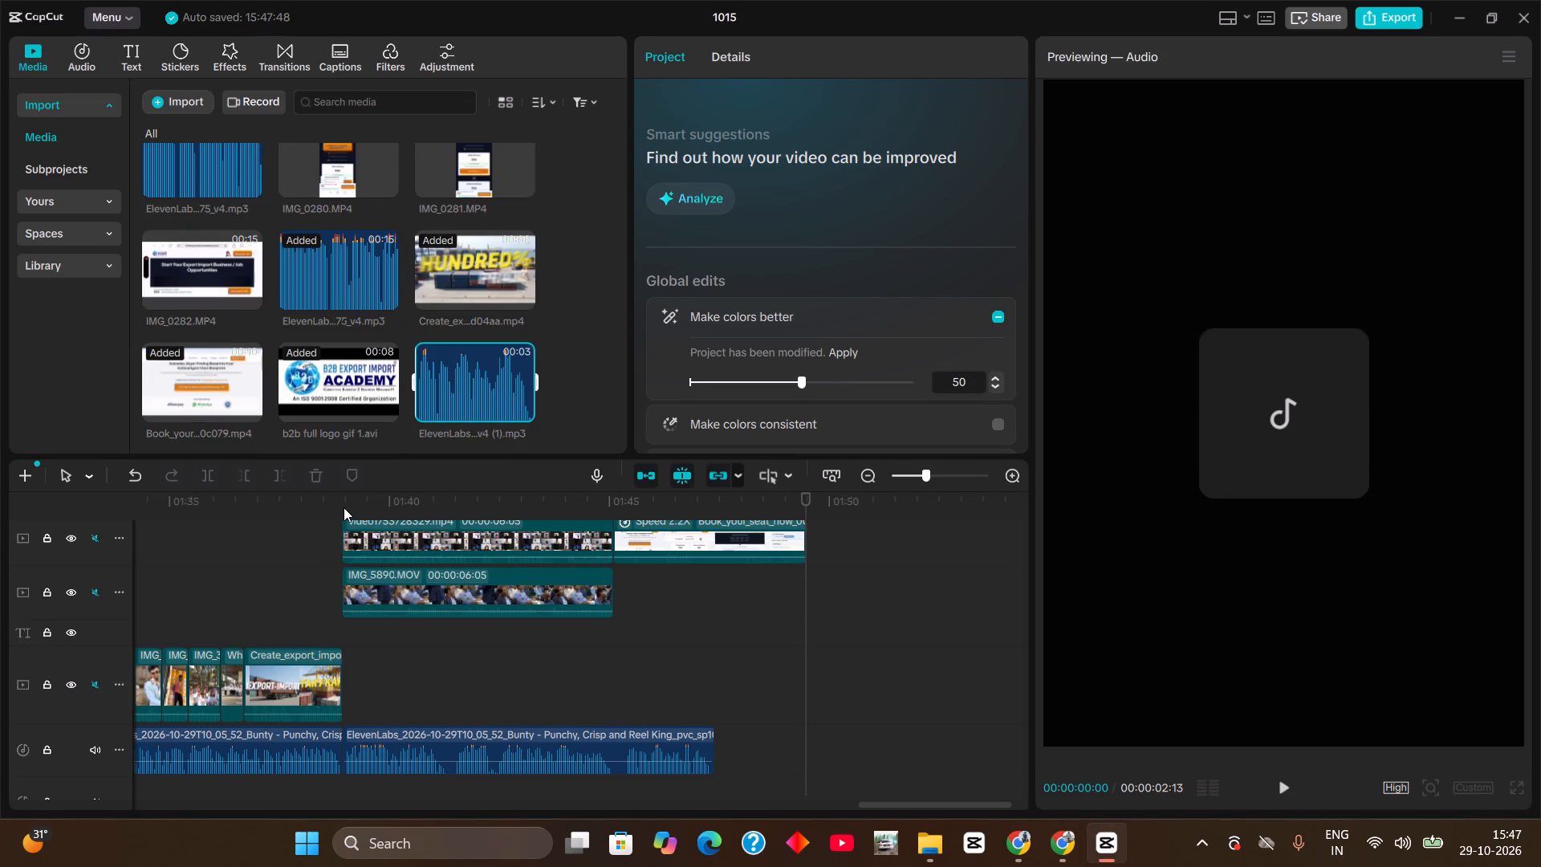
{"action": "left_click", "coordinate": [344, 507]}
{"action": "left_click", "coordinate": [339, 556]}
{"action": "key", "text": "space"}
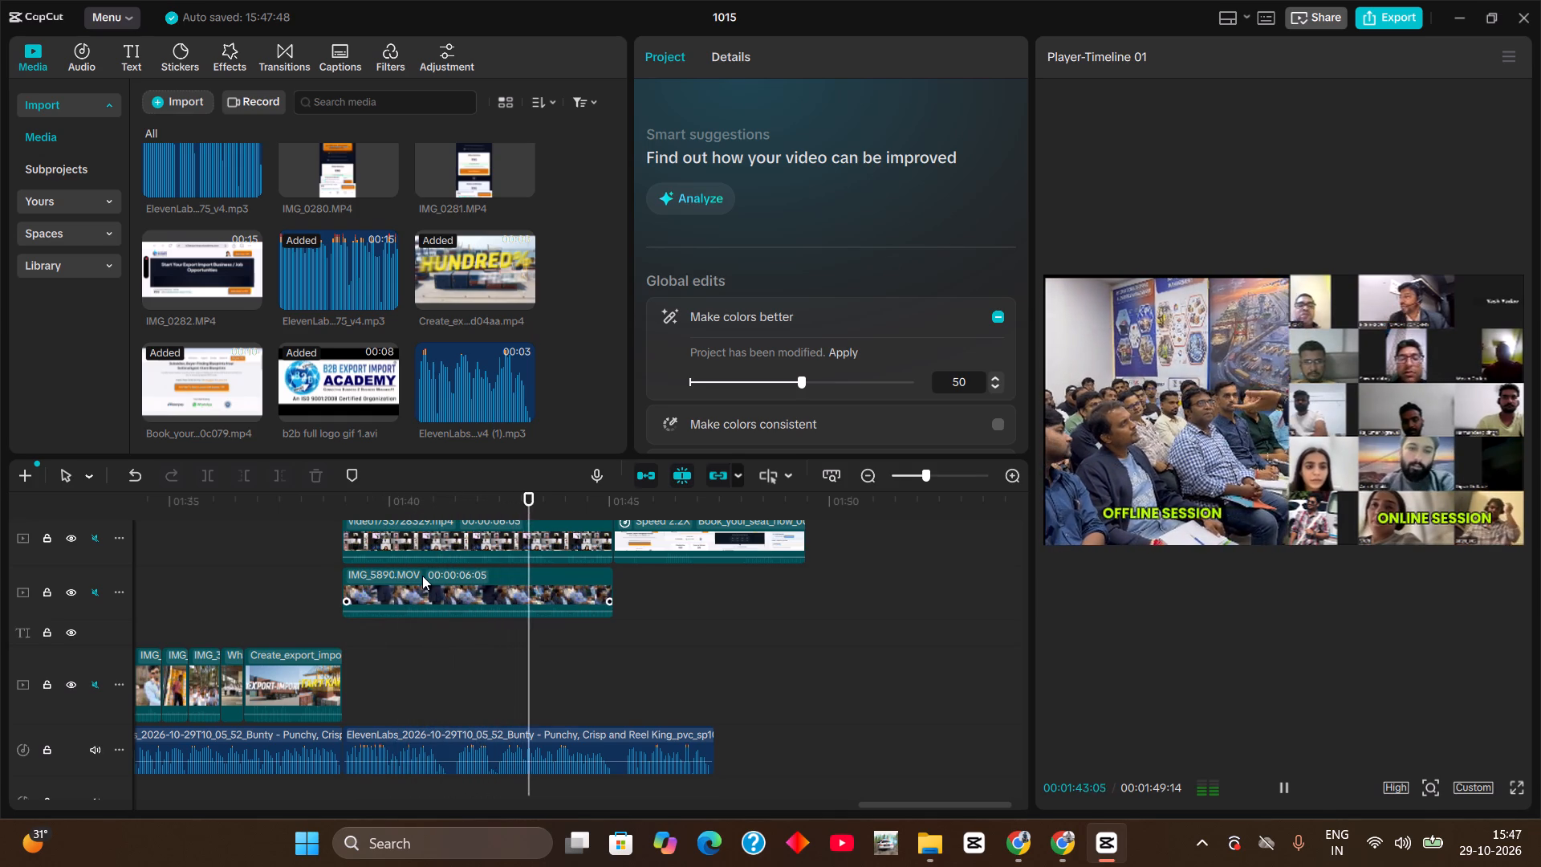
{"action": "key", "text": "space"}
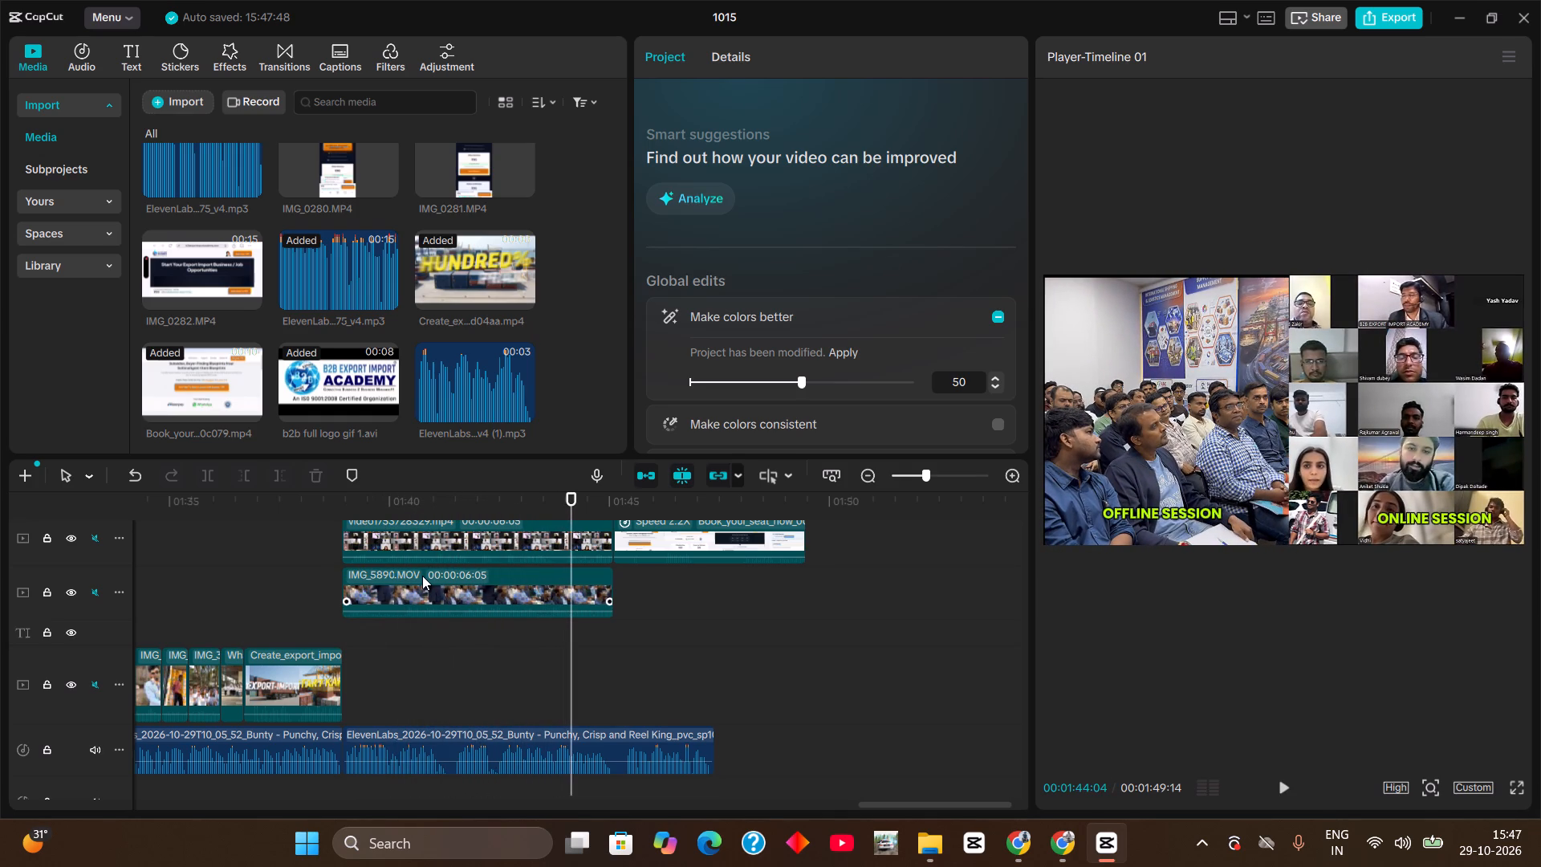
{"action": "key", "text": "space"}
{"action": "key", "text": "space"}
{"action": "key", "text": "space"}
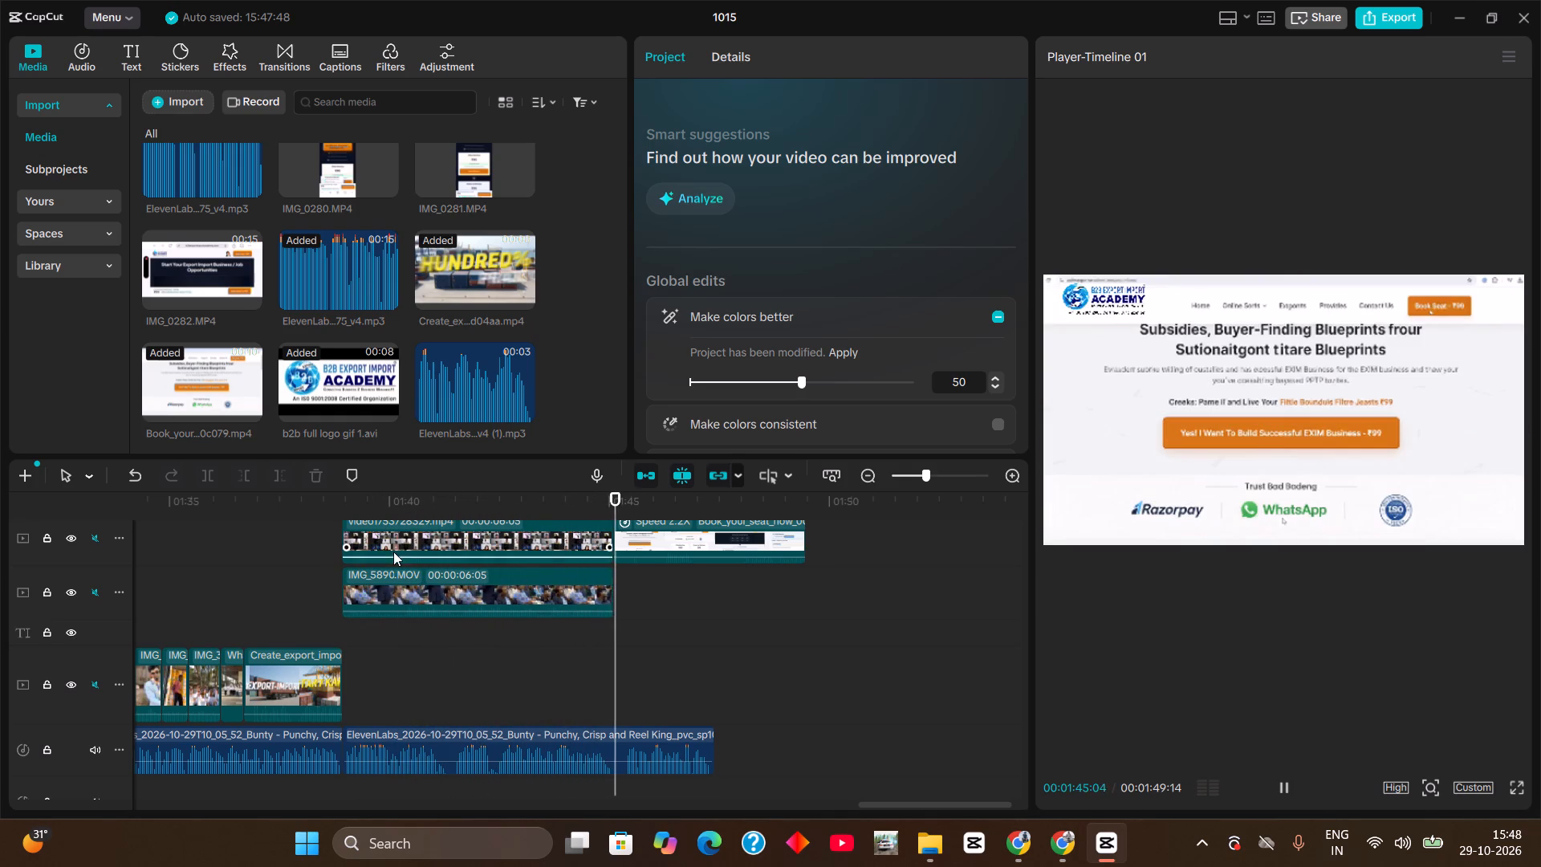
{"action": "key", "text": "space"}
{"action": "left_click_drag", "start_coordinate": [616, 487], "coordinate": [604, 493]}
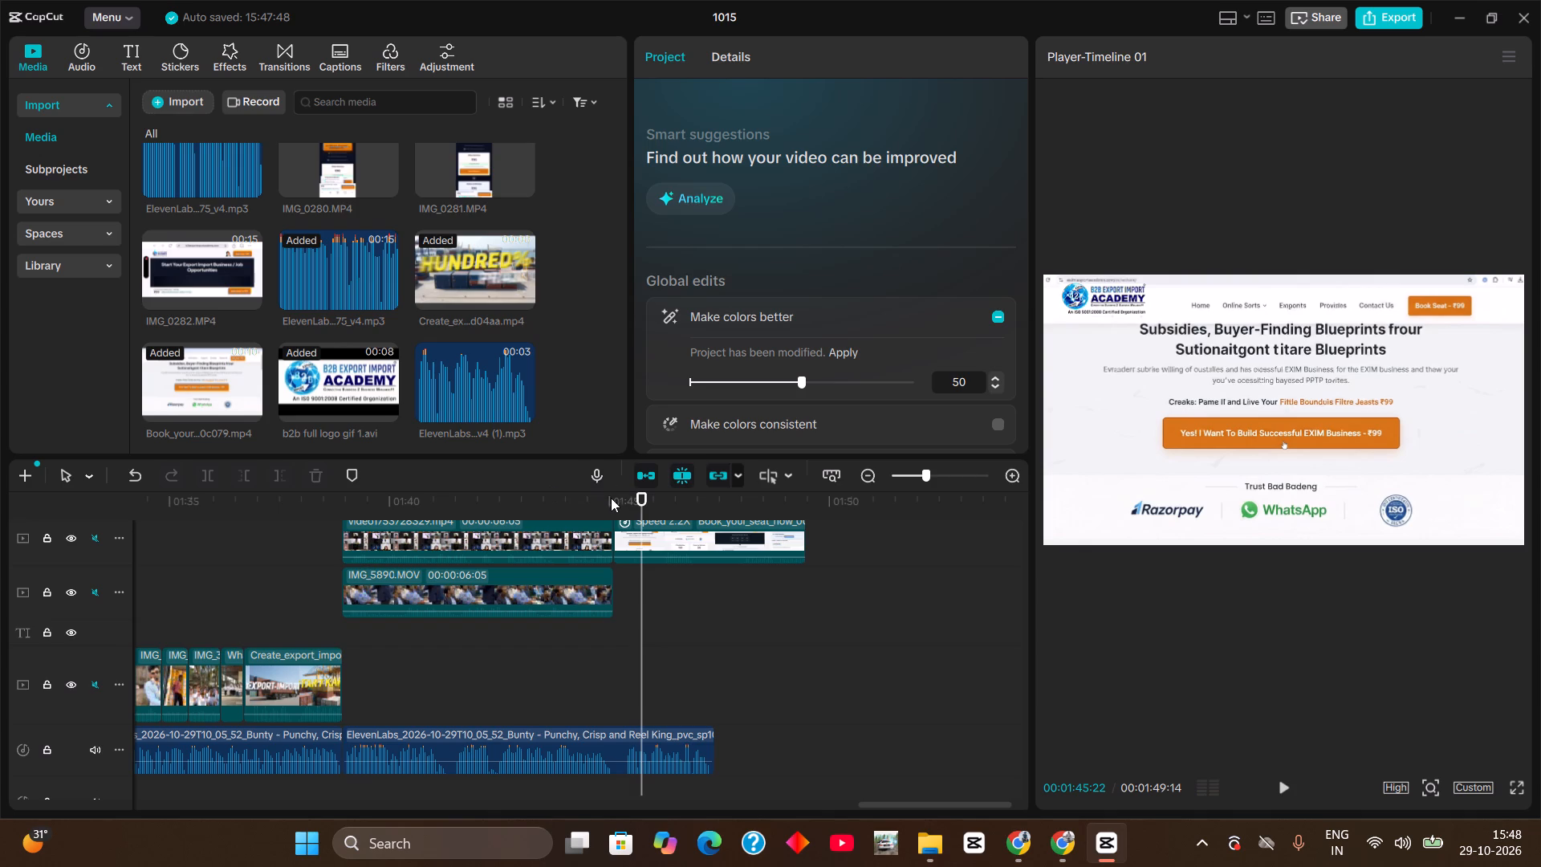
{"action": "left_click_drag", "start_coordinate": [611, 498], "coordinate": [611, 505]}
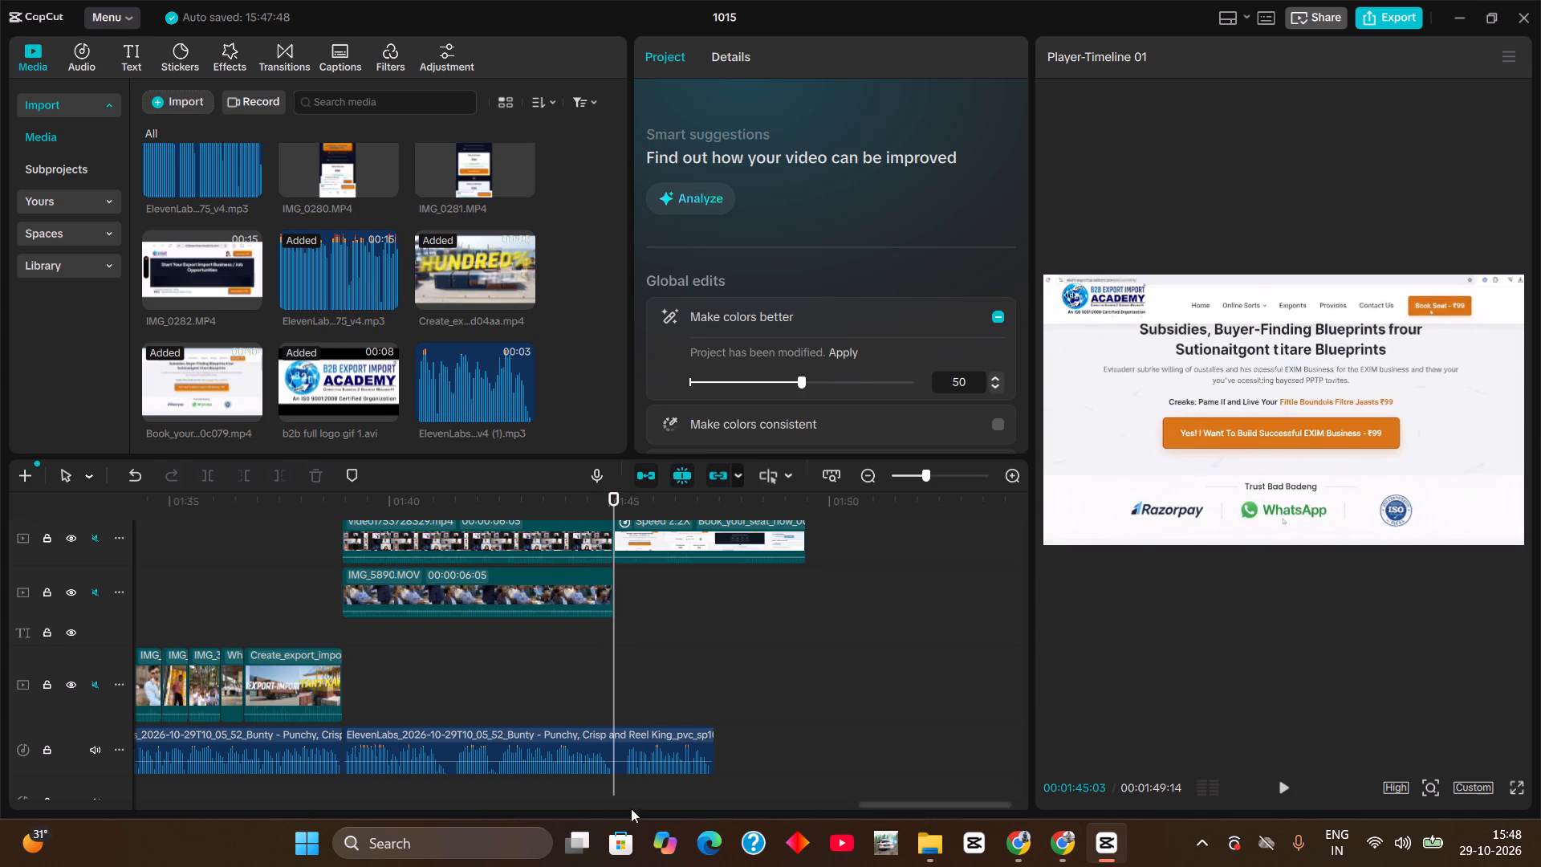
{"action": "left_click", "coordinate": [638, 752], "text": "ctrl"}
{"action": "key", "text": "ctrl+b"}
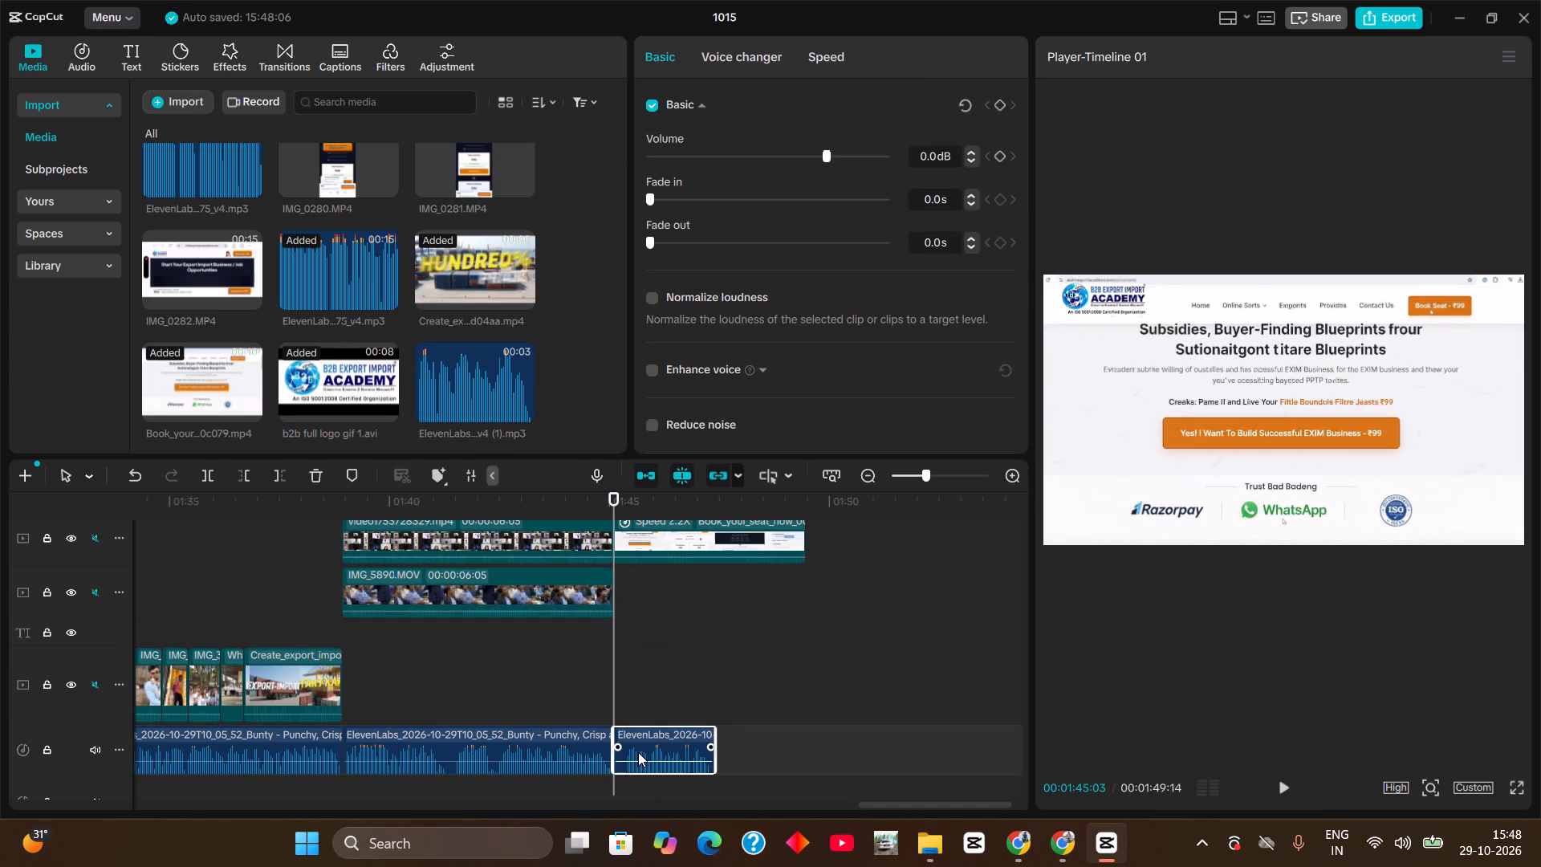
{"action": "key", "text": "BackSpace"}
Place the new ElevenLabs closing-line clip at 00:01:45:03 on the voiceover track and play the join through to the end.
{"action": "left_click_drag", "start_coordinate": [471, 398], "coordinate": [639, 769]}
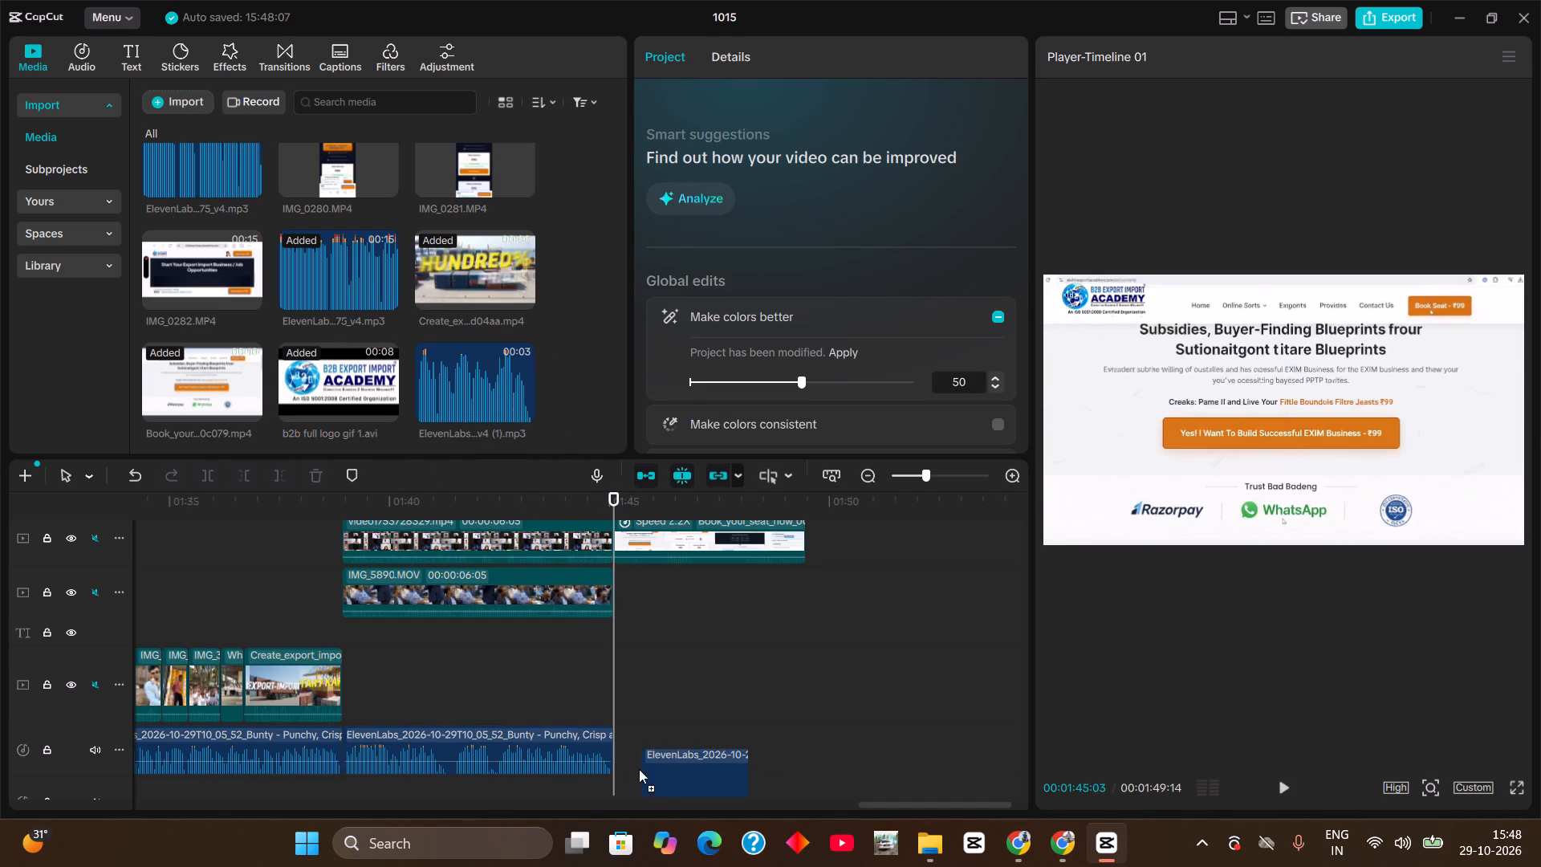
{"action": "left_click_drag", "start_coordinate": [639, 769], "coordinate": [611, 755]}
{"action": "key", "text": "space"}
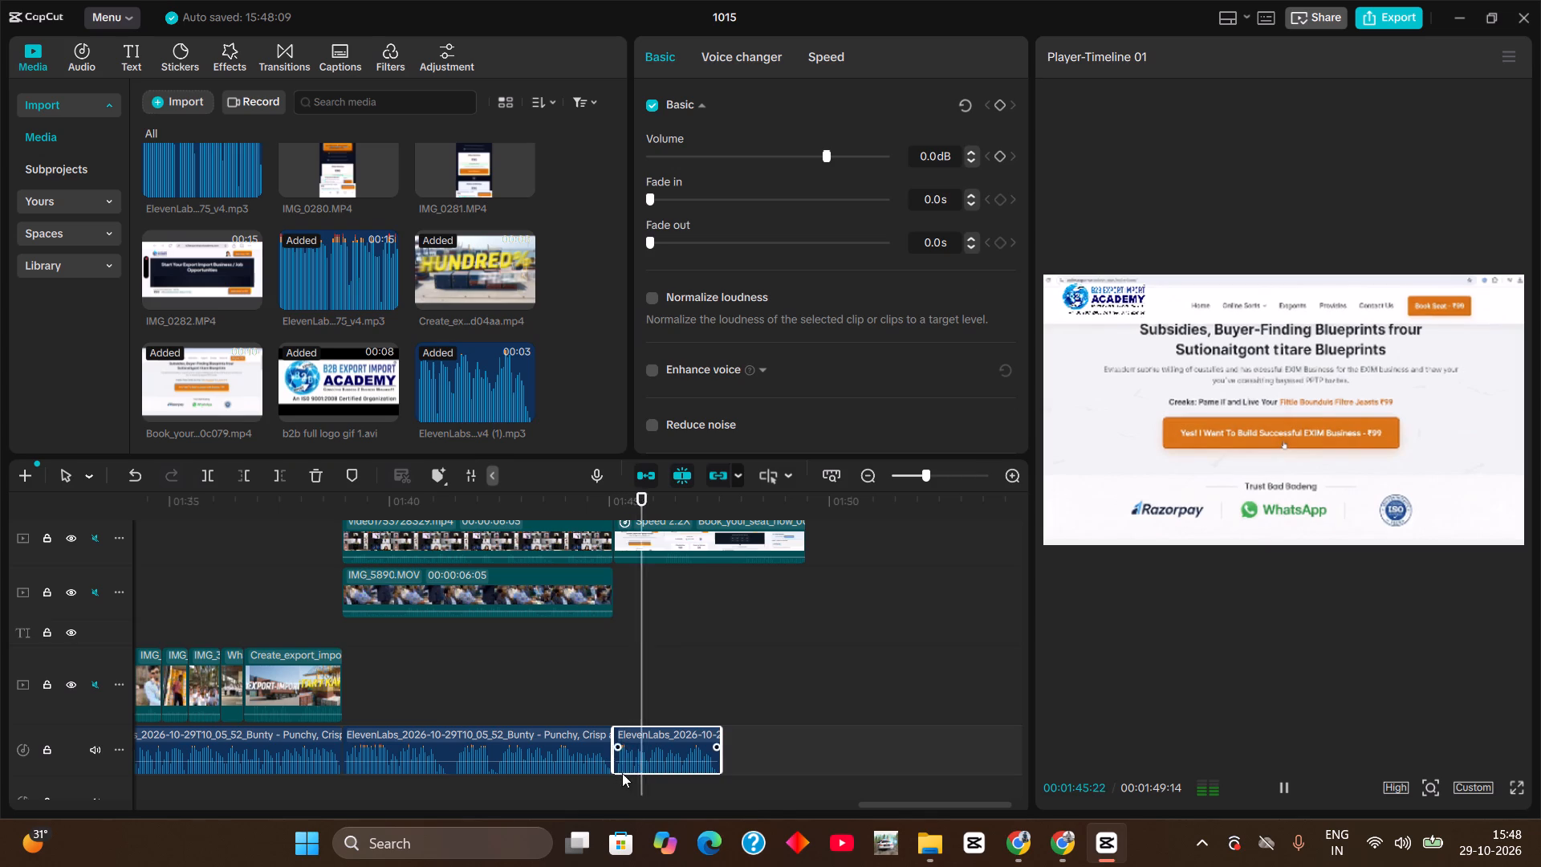
{"action": "left_click", "coordinate": [540, 504]}
{"action": "key", "text": "space"}
{"action": "key", "text": "space"}
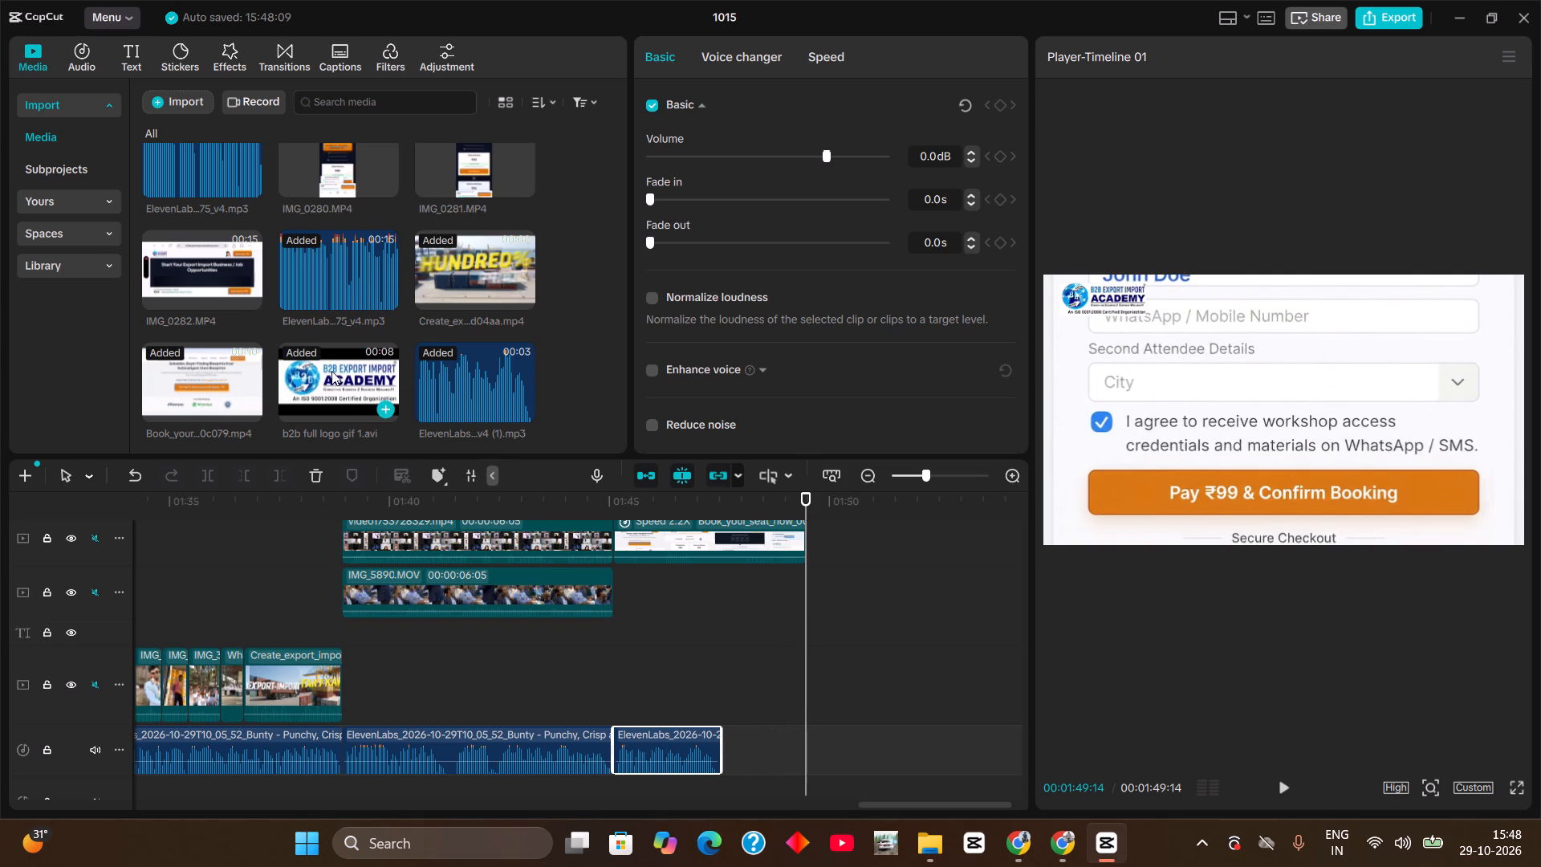
Search the In animations for BLINK for the ONLINE SESSION title.
{"action": "scroll", "coordinate": [486, 638], "scroll_direction": "up", "scroll_amount": 5}
{"action": "left_click_drag", "start_coordinate": [335, 510], "coordinate": [388, 512]}
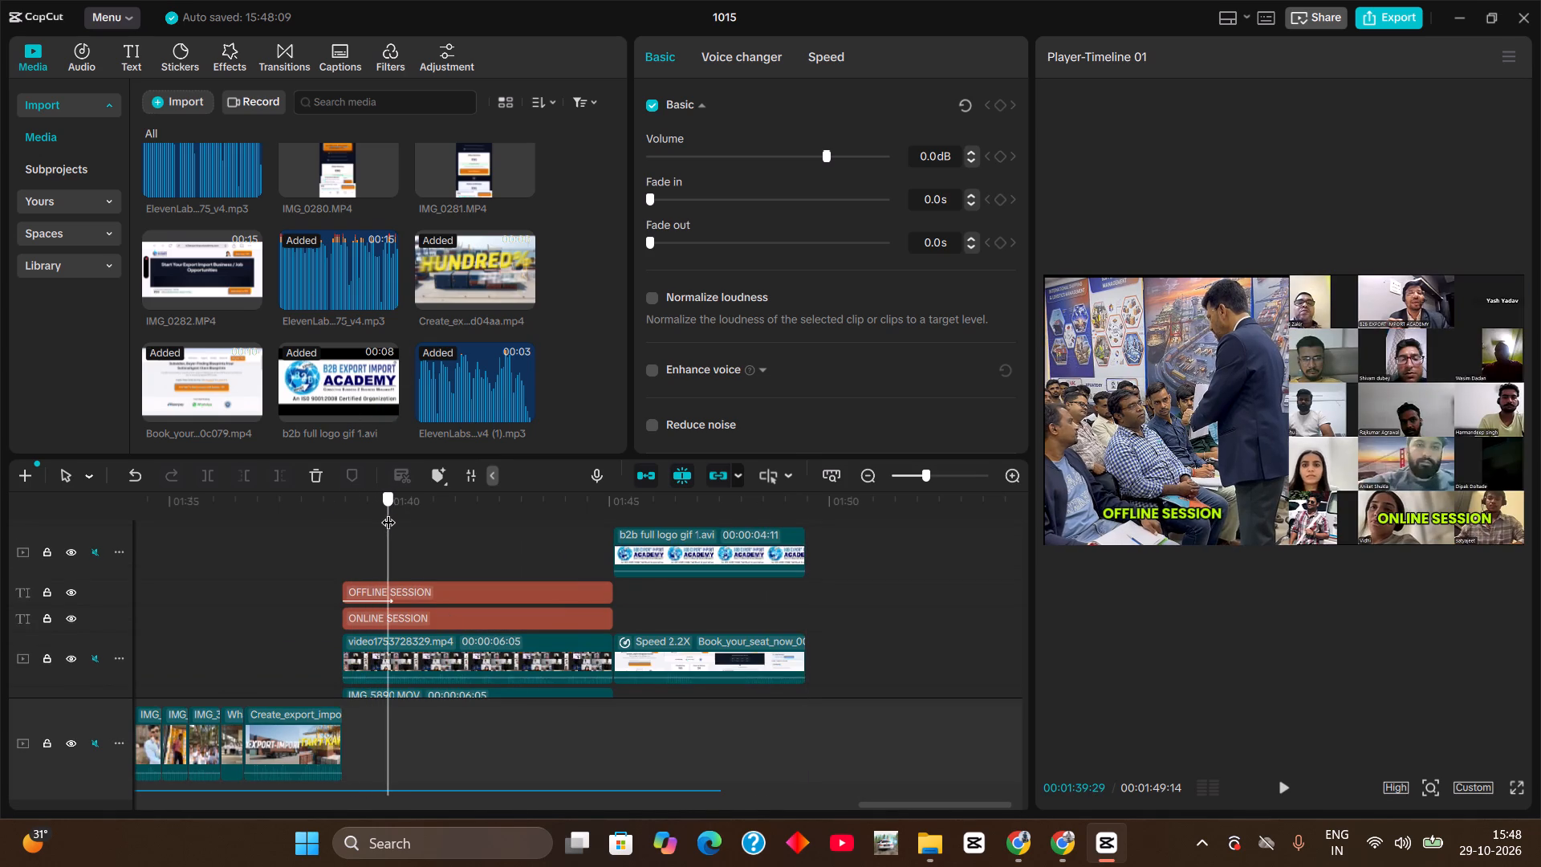
{"action": "left_click_drag", "start_coordinate": [388, 512], "coordinate": [394, 512]}
{"action": "left_click", "coordinate": [388, 626]}
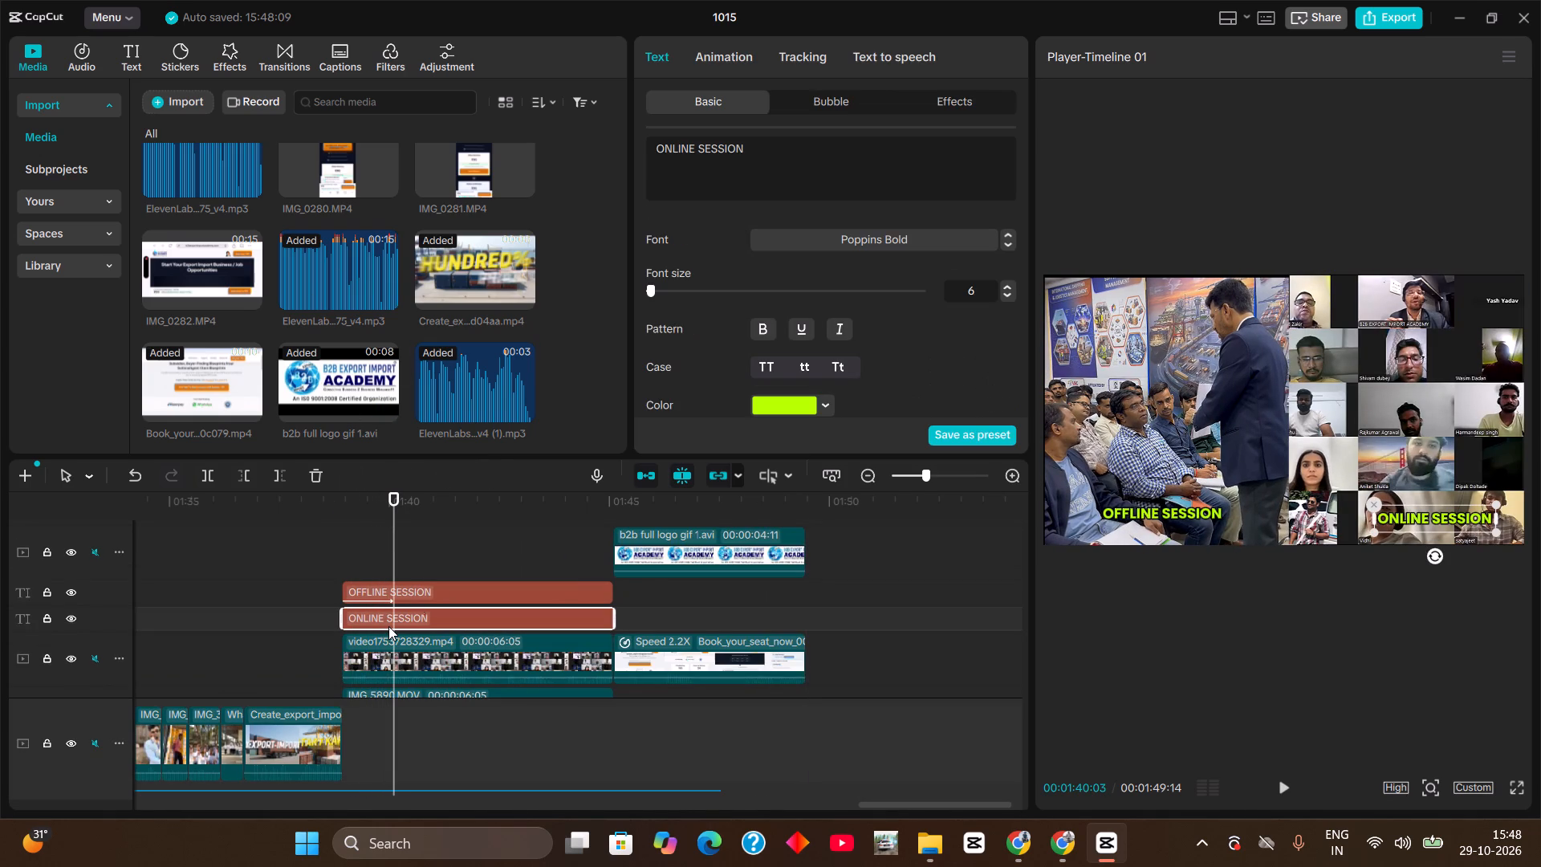
{"action": "left_click", "coordinate": [714, 63]}
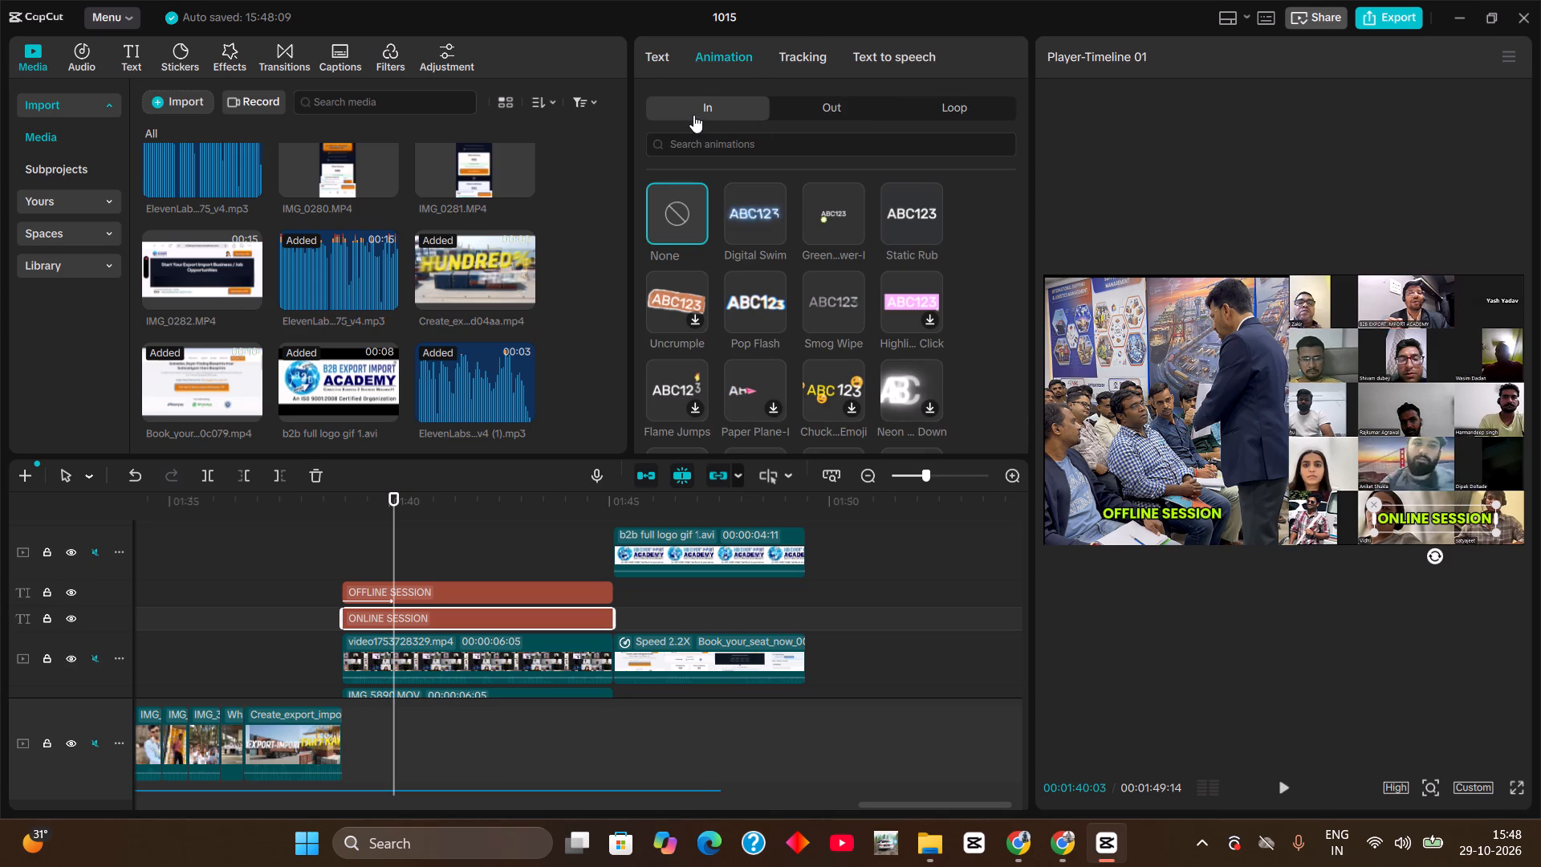
{"action": "left_click", "coordinate": [707, 143]}
{"action": "left_click", "coordinate": [679, 195]}
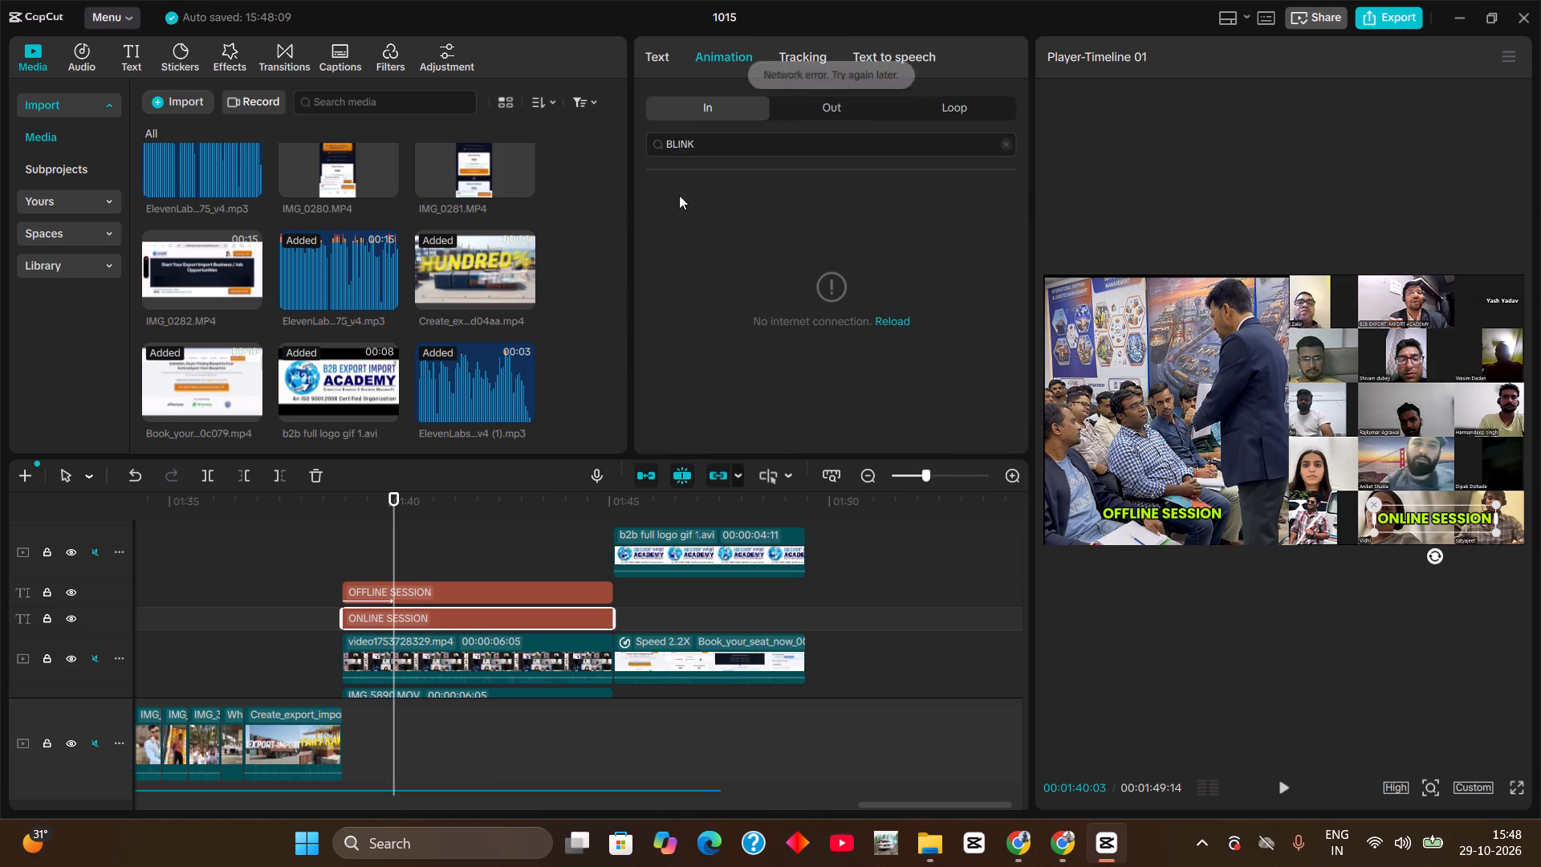
Delete the ONLINE SESSION title from the timeline.
{"action": "left_click", "coordinate": [368, 598]}
{"action": "left_click", "coordinate": [369, 625]}
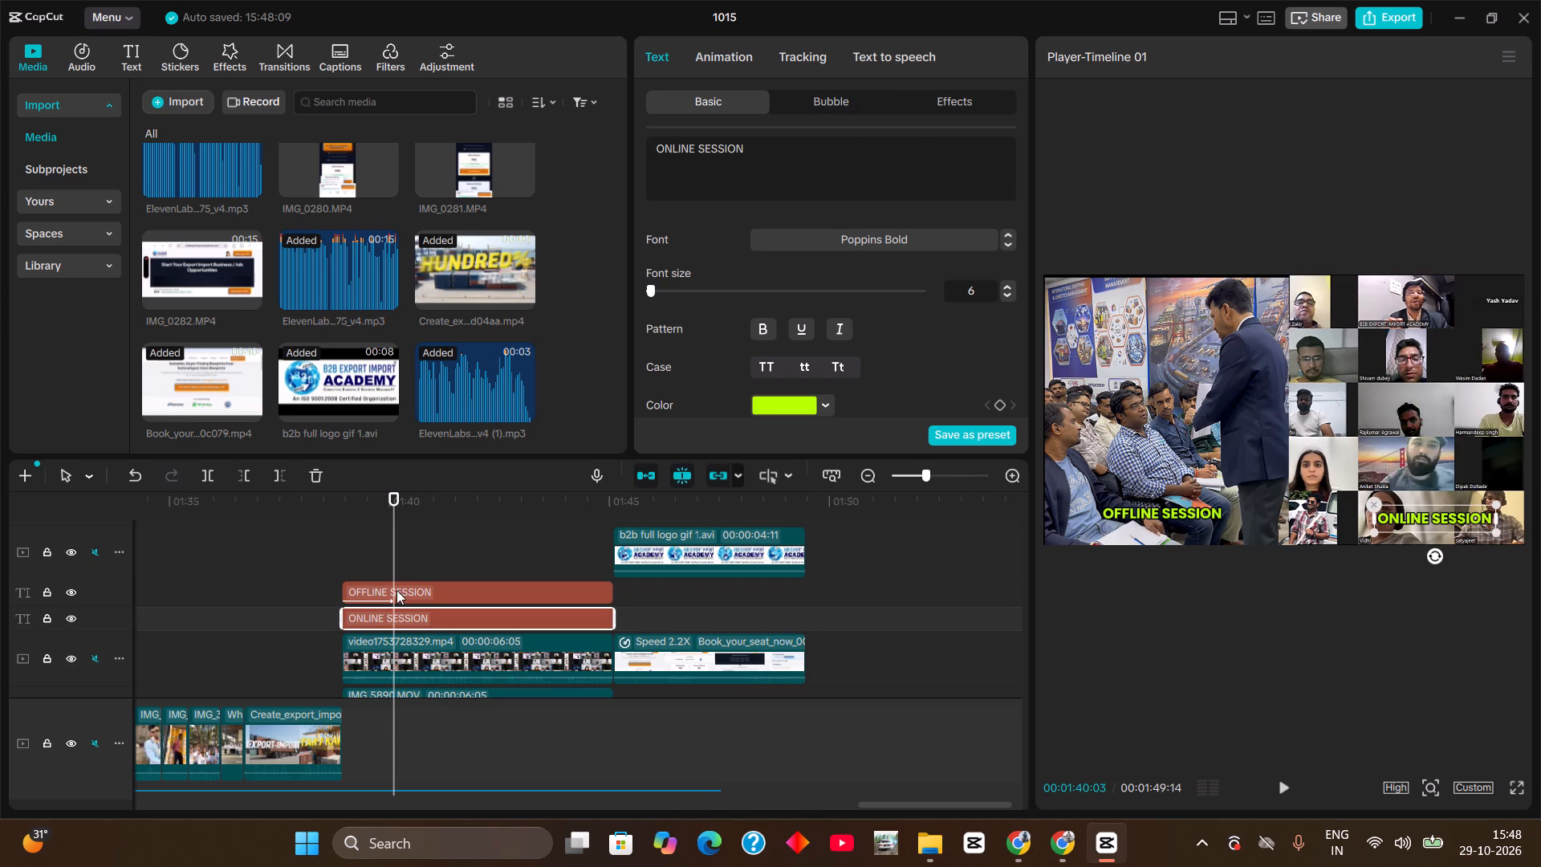
{"action": "key", "text": "BackSpace"}
Duplicate the OFFLINE SESSION title at 00:01:38:28 and align the copy on the text track directly beneath the original.
{"action": "left_click", "coordinate": [397, 600]}
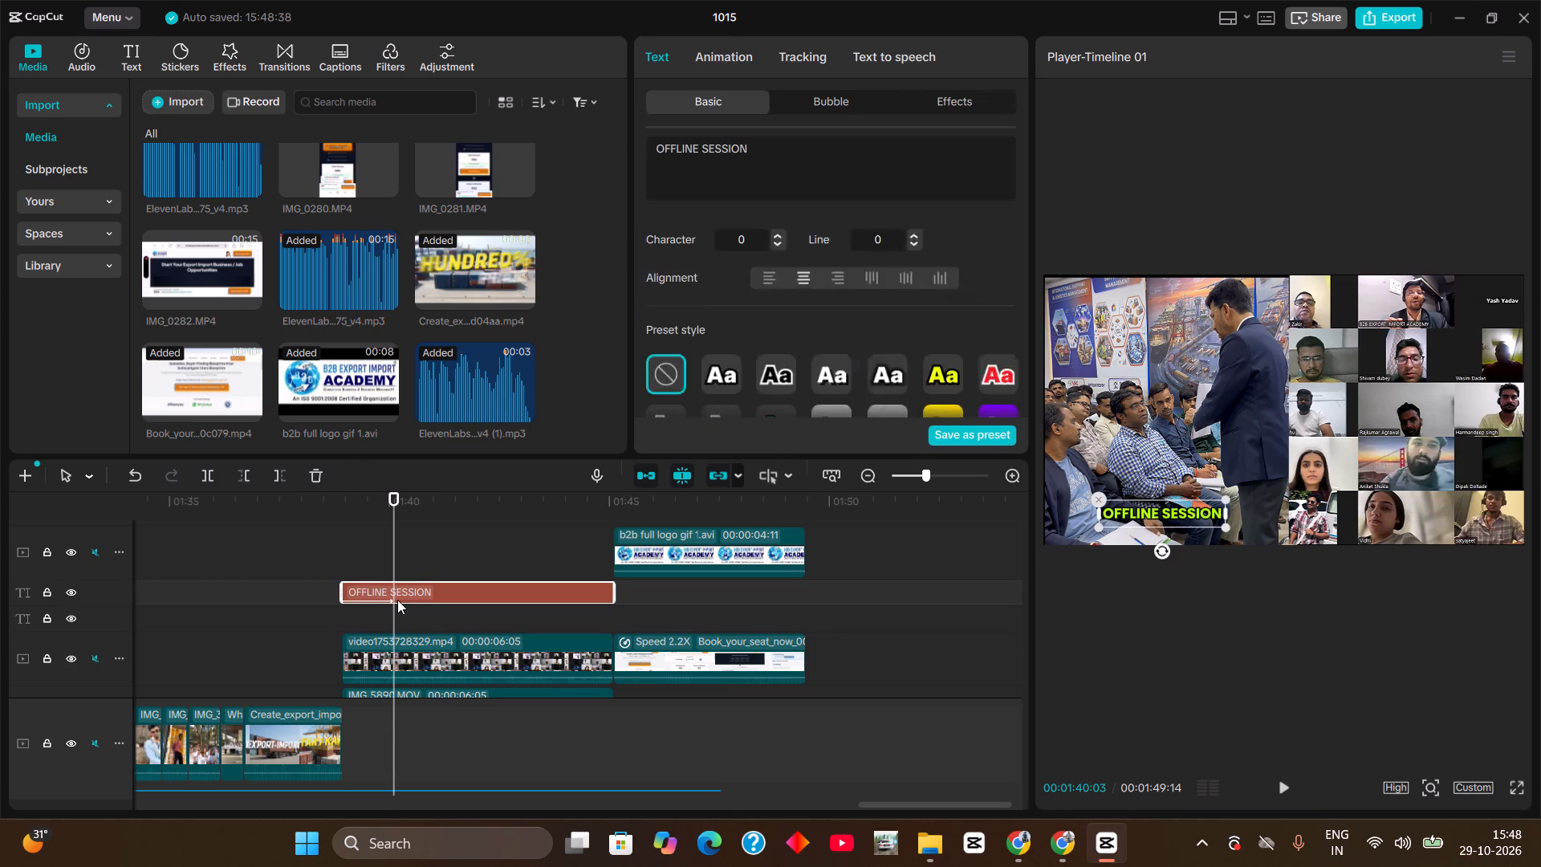
{"action": "key", "text": "ctrl+c"}
{"action": "left_click_drag", "start_coordinate": [339, 507], "coordinate": [344, 527]}
{"action": "key", "text": "ctrl+v"}
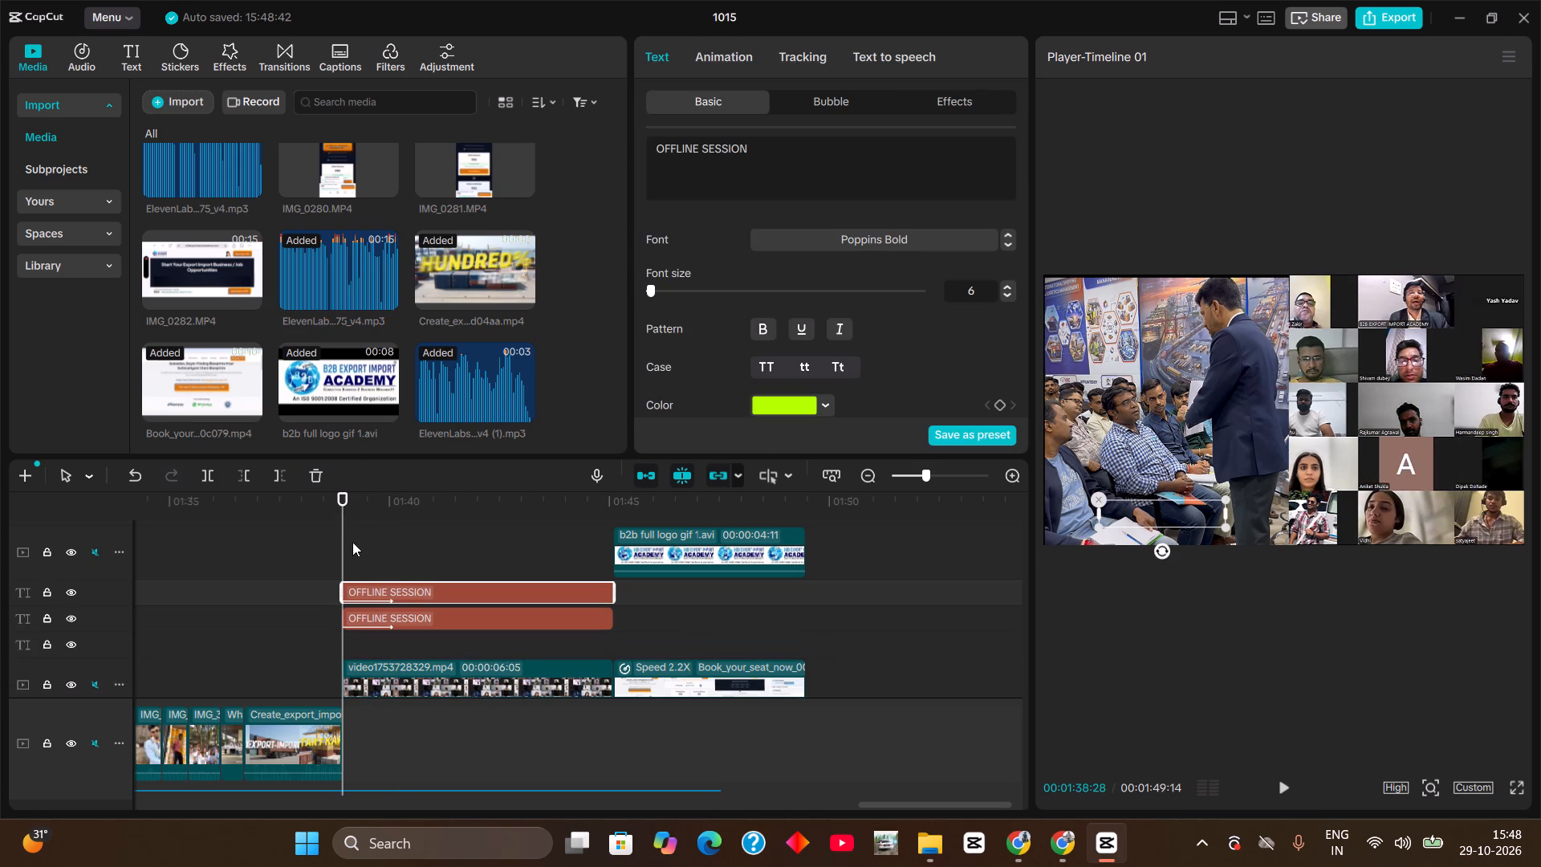
{"action": "left_click_drag", "start_coordinate": [369, 588], "coordinate": [376, 644]}
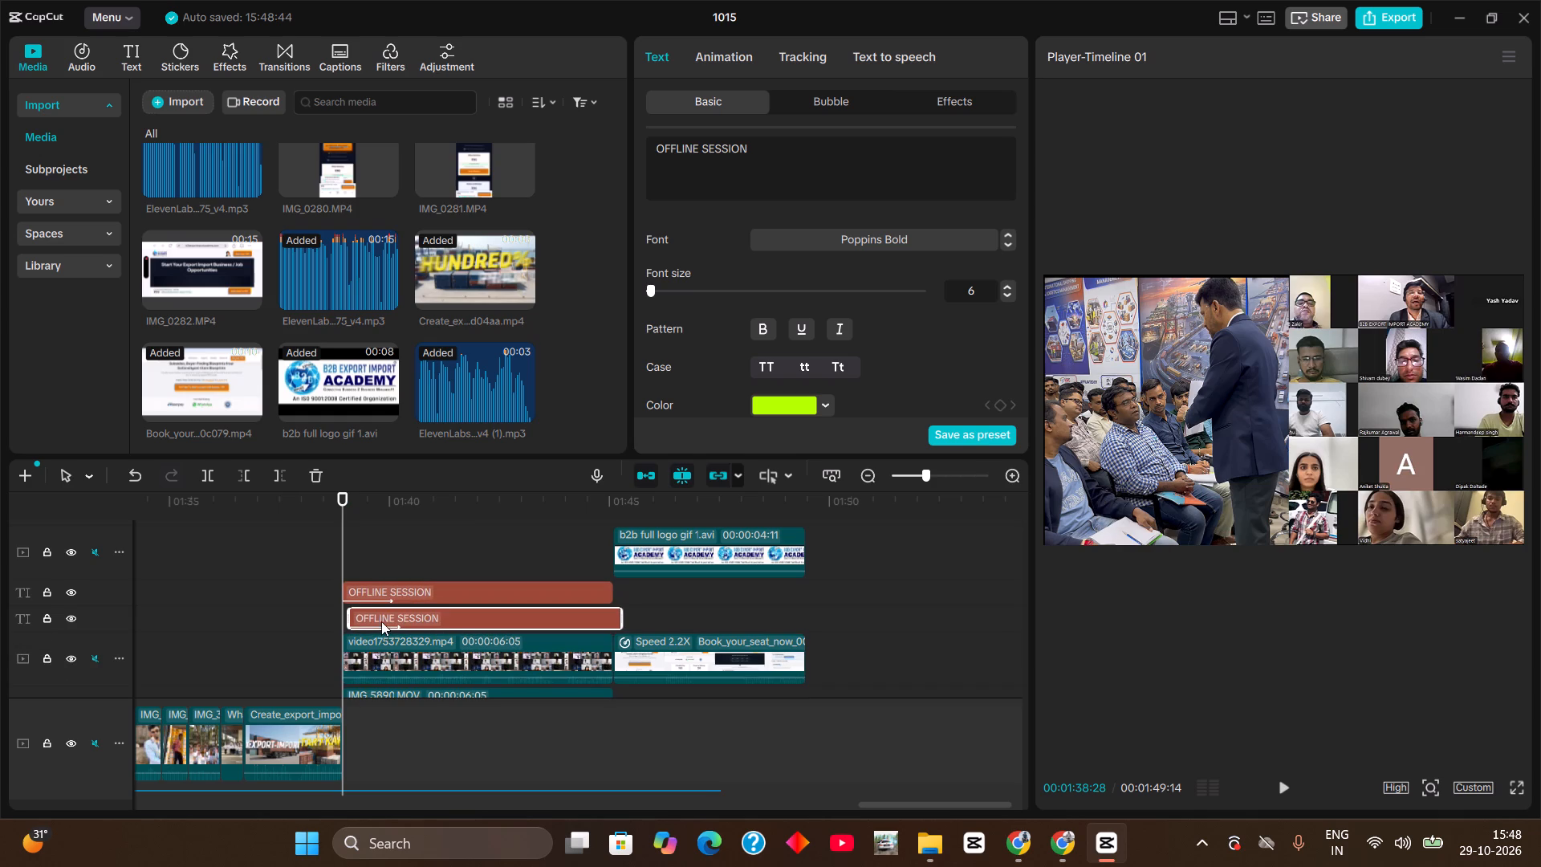
{"action": "left_click_drag", "start_coordinate": [384, 619], "coordinate": [376, 618]}
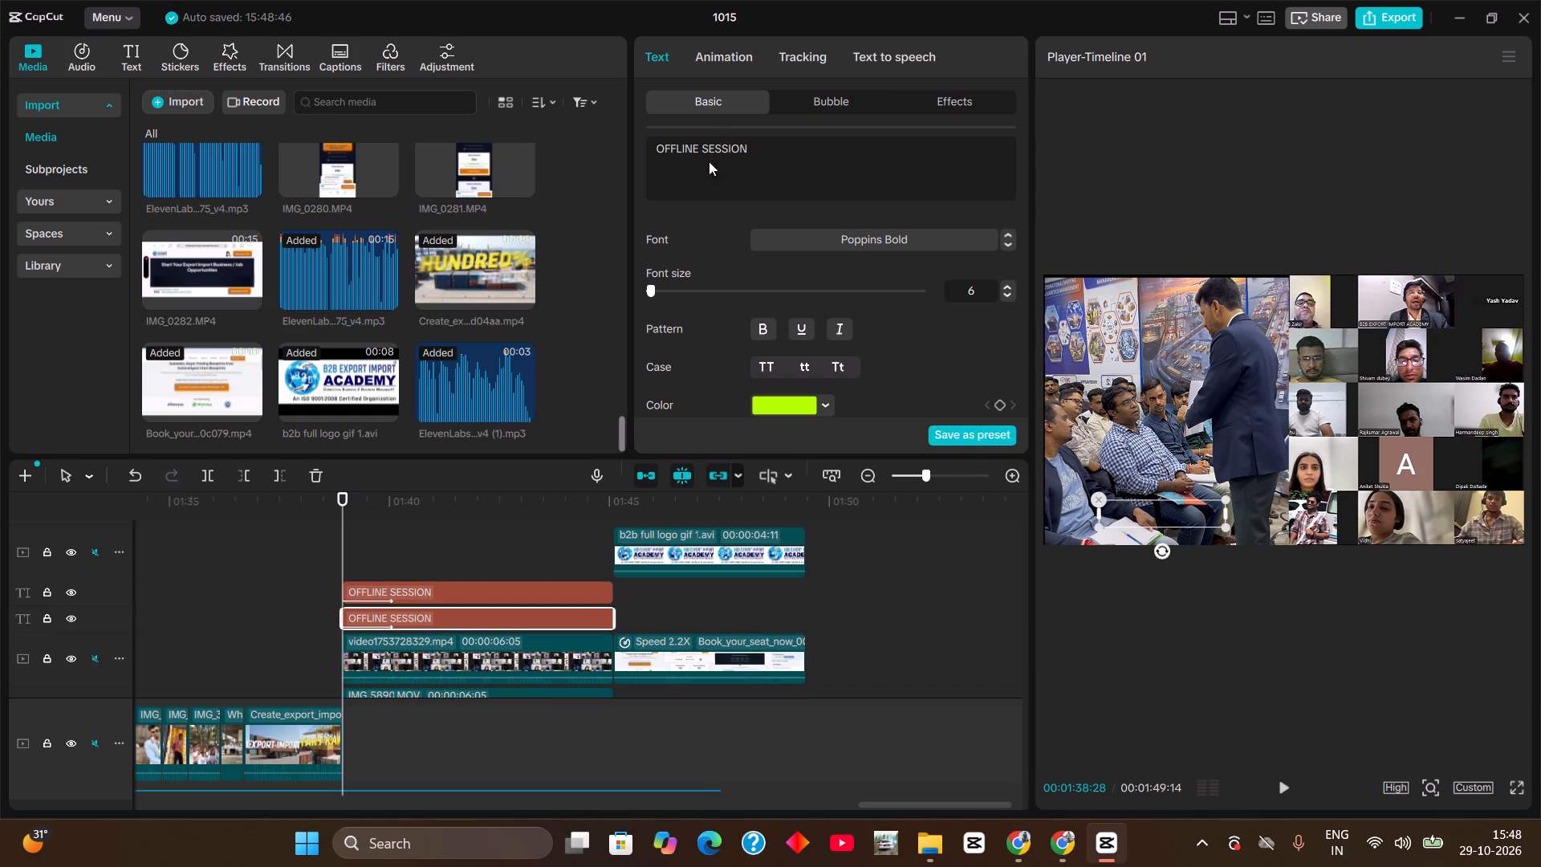
Change the duplicated title's text to ONLINE SESSION in uppercase.
{"action": "left_click_drag", "start_coordinate": [699, 150], "coordinate": [659, 145]}
{"action": "type", "text": "online"}
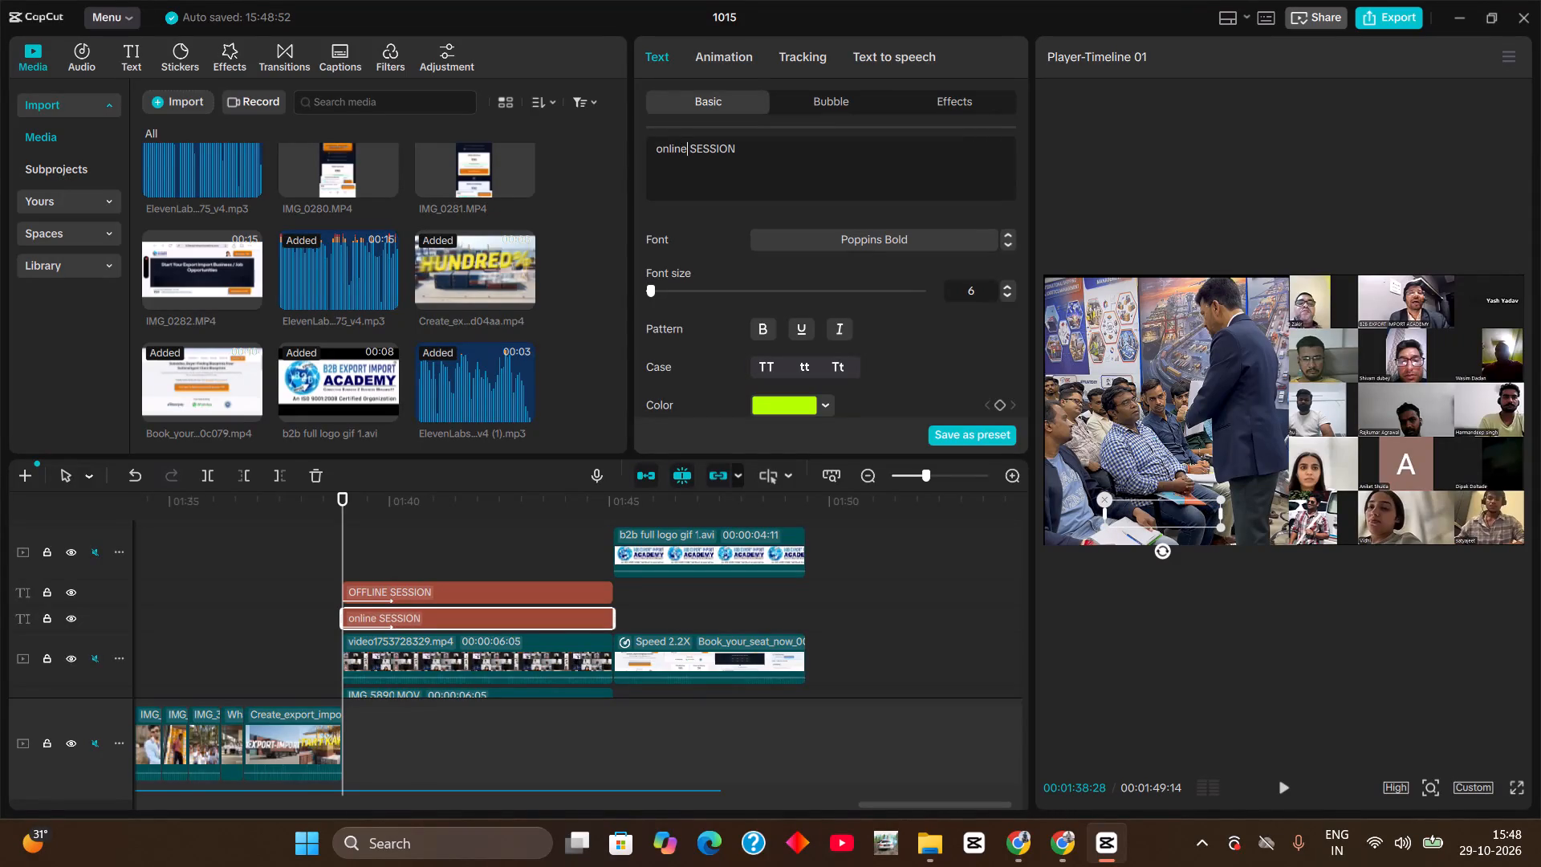
{"action": "left_click", "coordinate": [766, 373]}
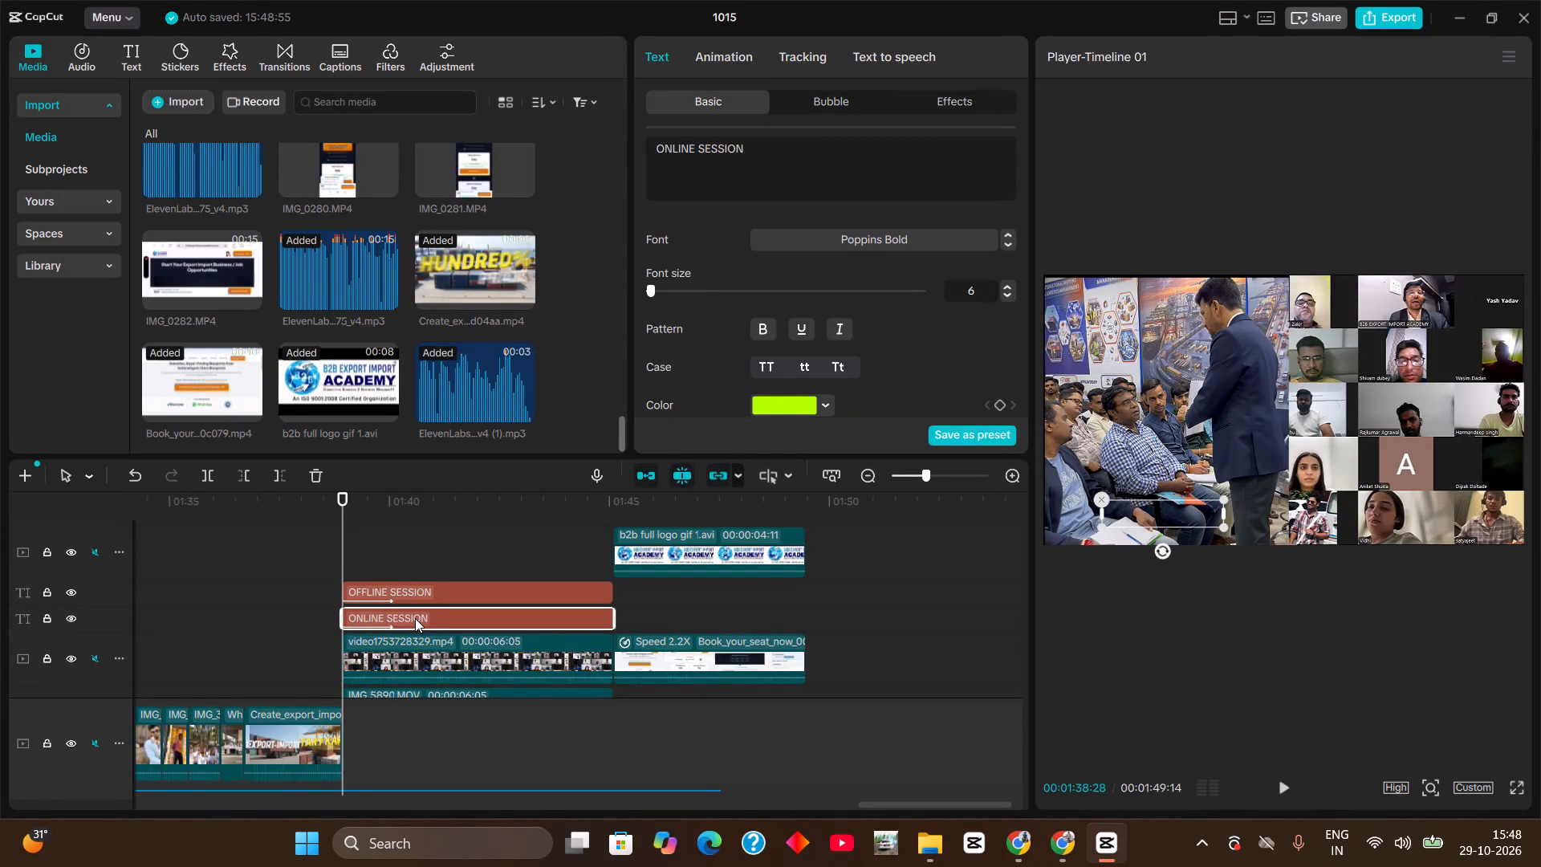
Move the ONLINE SESSION title to a text track above the logo clip and position it over the bottom of the video-call grid.
{"action": "left_click", "coordinate": [415, 618]}
{"action": "left_click_drag", "start_coordinate": [459, 625], "coordinate": [454, 567]}
{"action": "left_click_drag", "start_coordinate": [366, 499], "coordinate": [437, 507]}
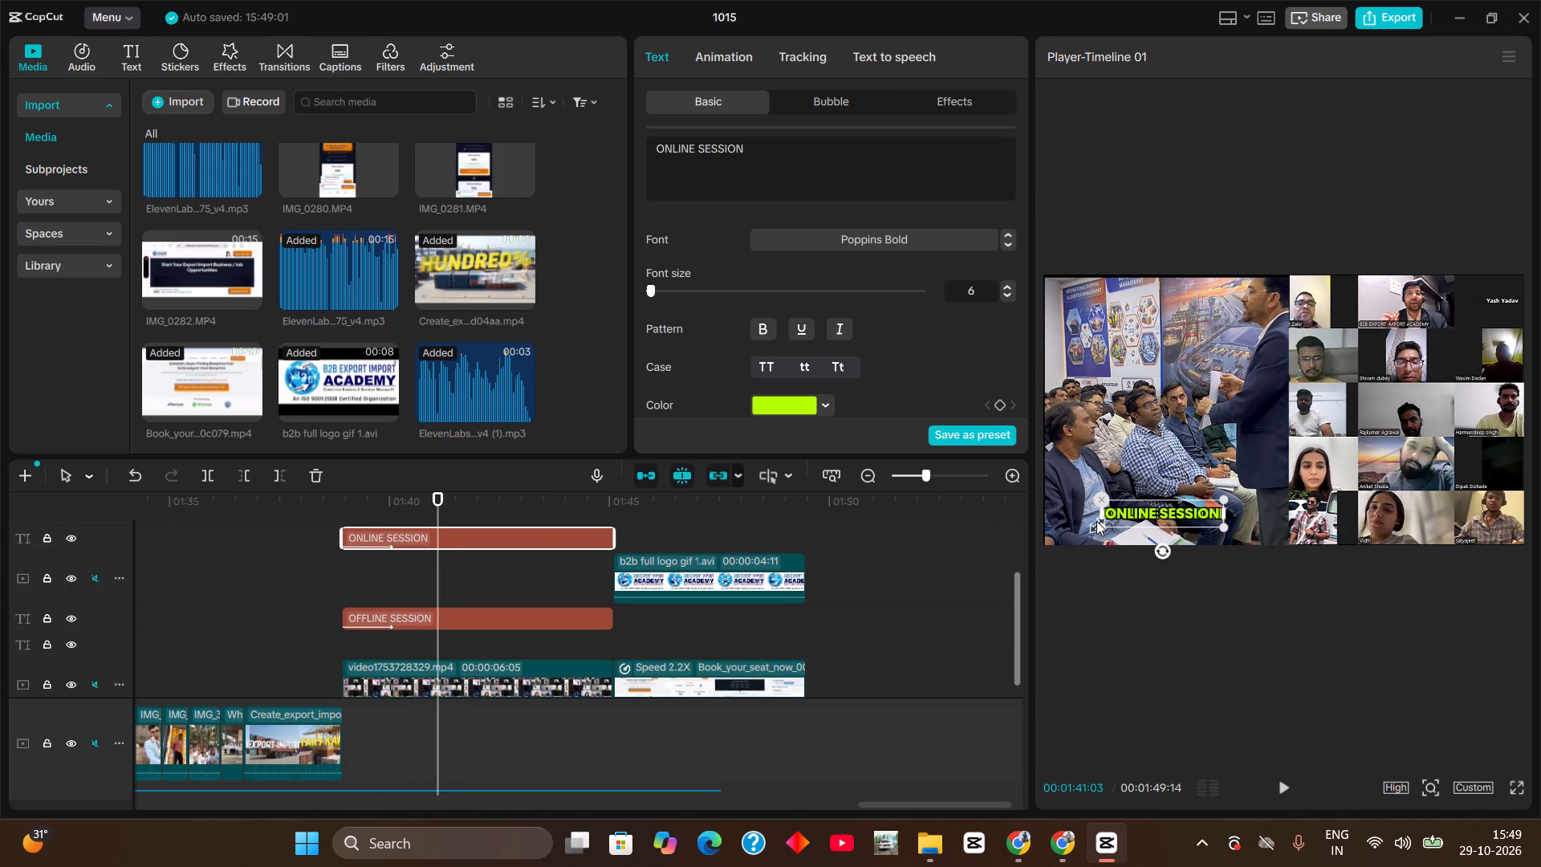
{"action": "left_click_drag", "start_coordinate": [1136, 511], "coordinate": [1409, 511]}
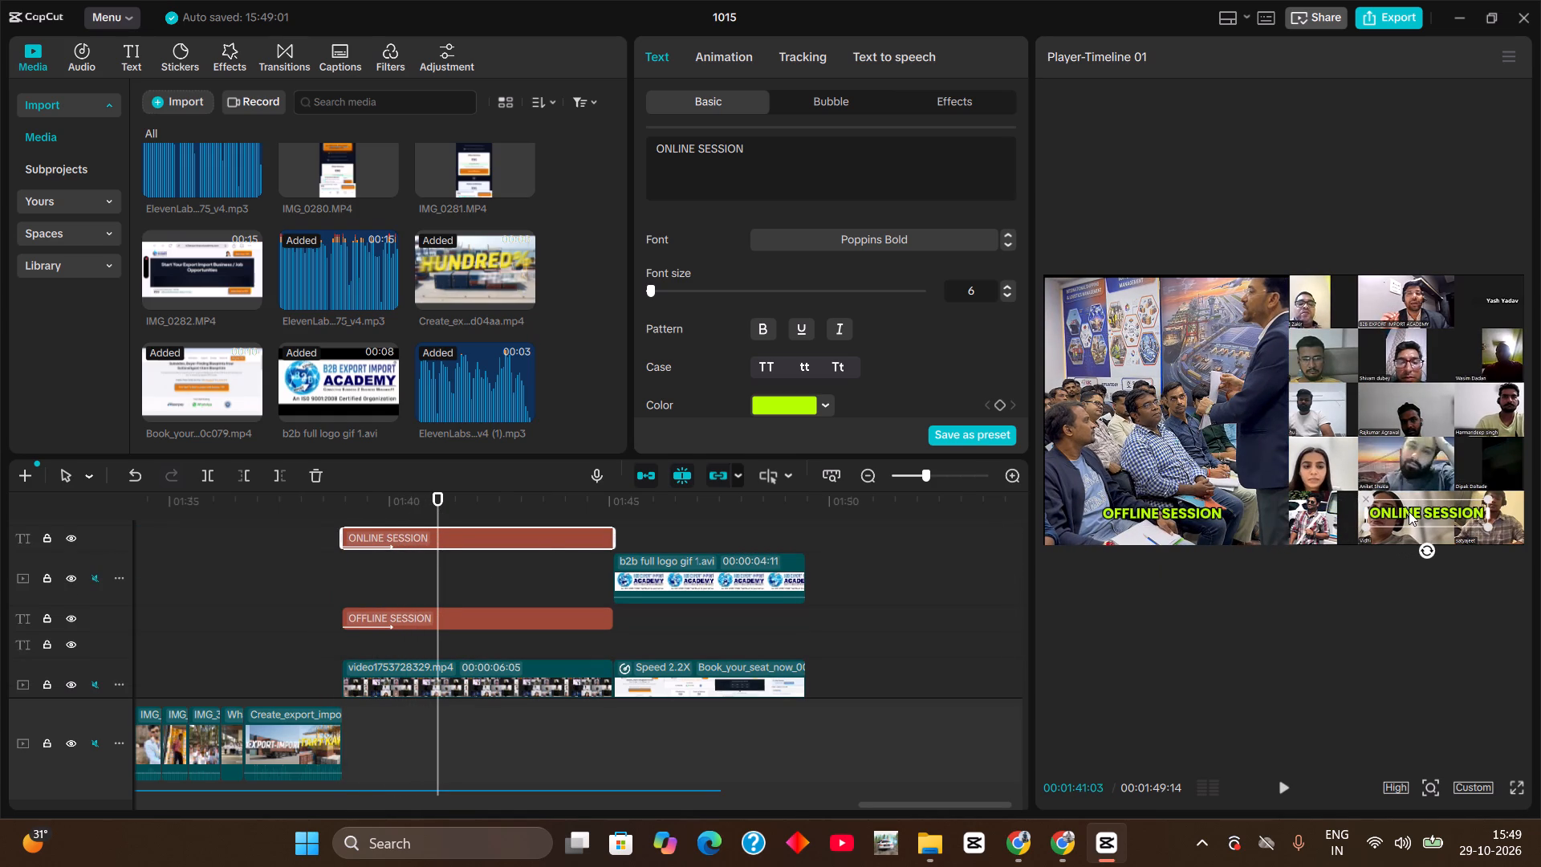
{"action": "left_click_drag", "start_coordinate": [1409, 511], "coordinate": [1409, 513]}
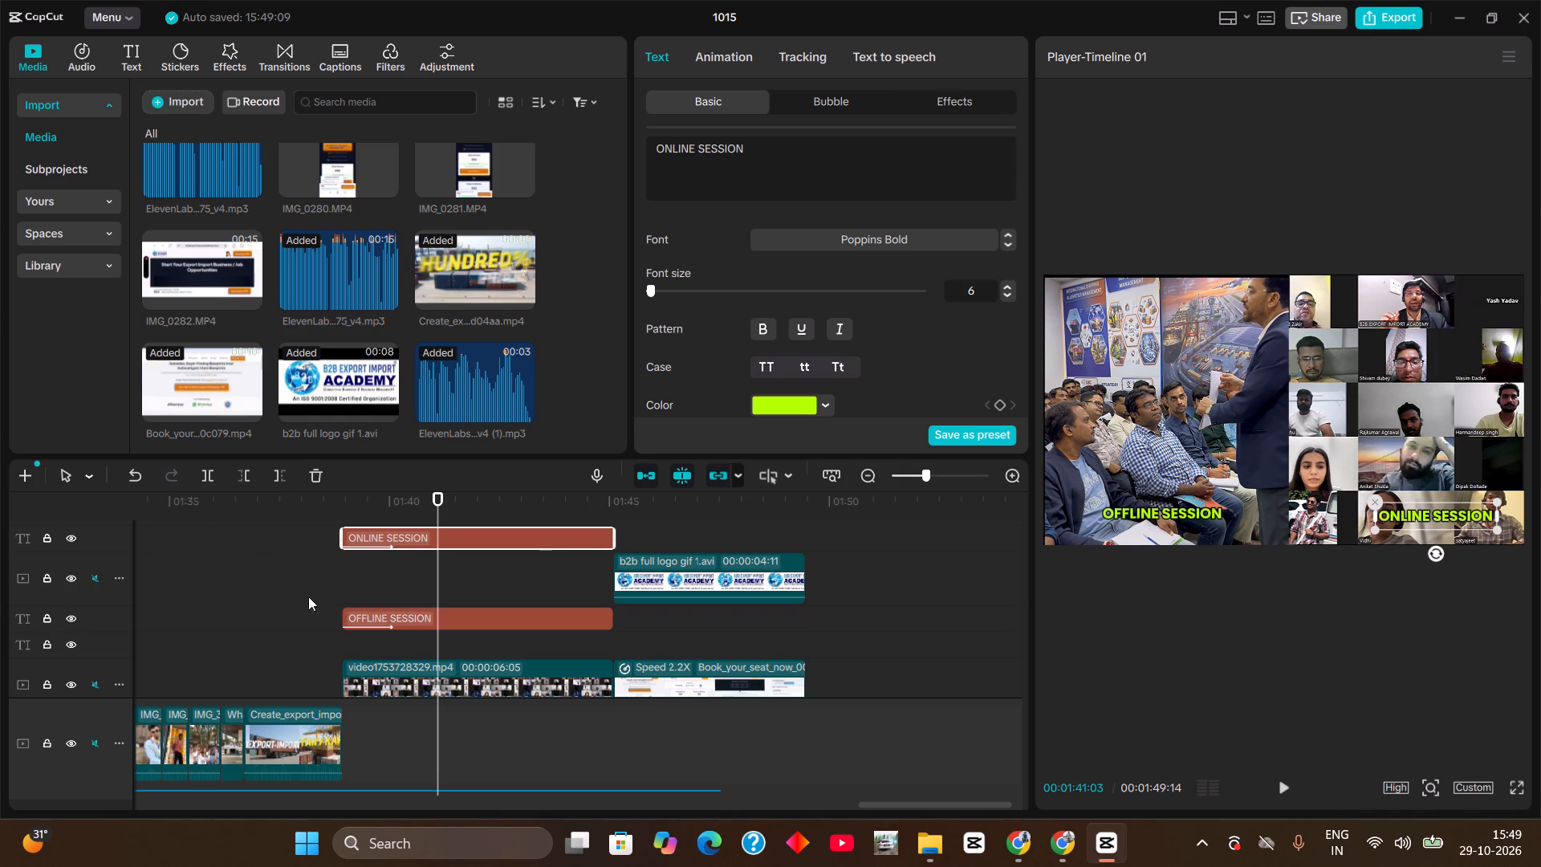
Split the ONLINE SESSION and OFFLINE SESSION titles at 00:01:40:10 and delete the parts after the cut.
{"action": "left_click_drag", "start_coordinate": [334, 487], "coordinate": [360, 488]}
{"action": "left_click_drag", "start_coordinate": [339, 494], "coordinate": [379, 499]}
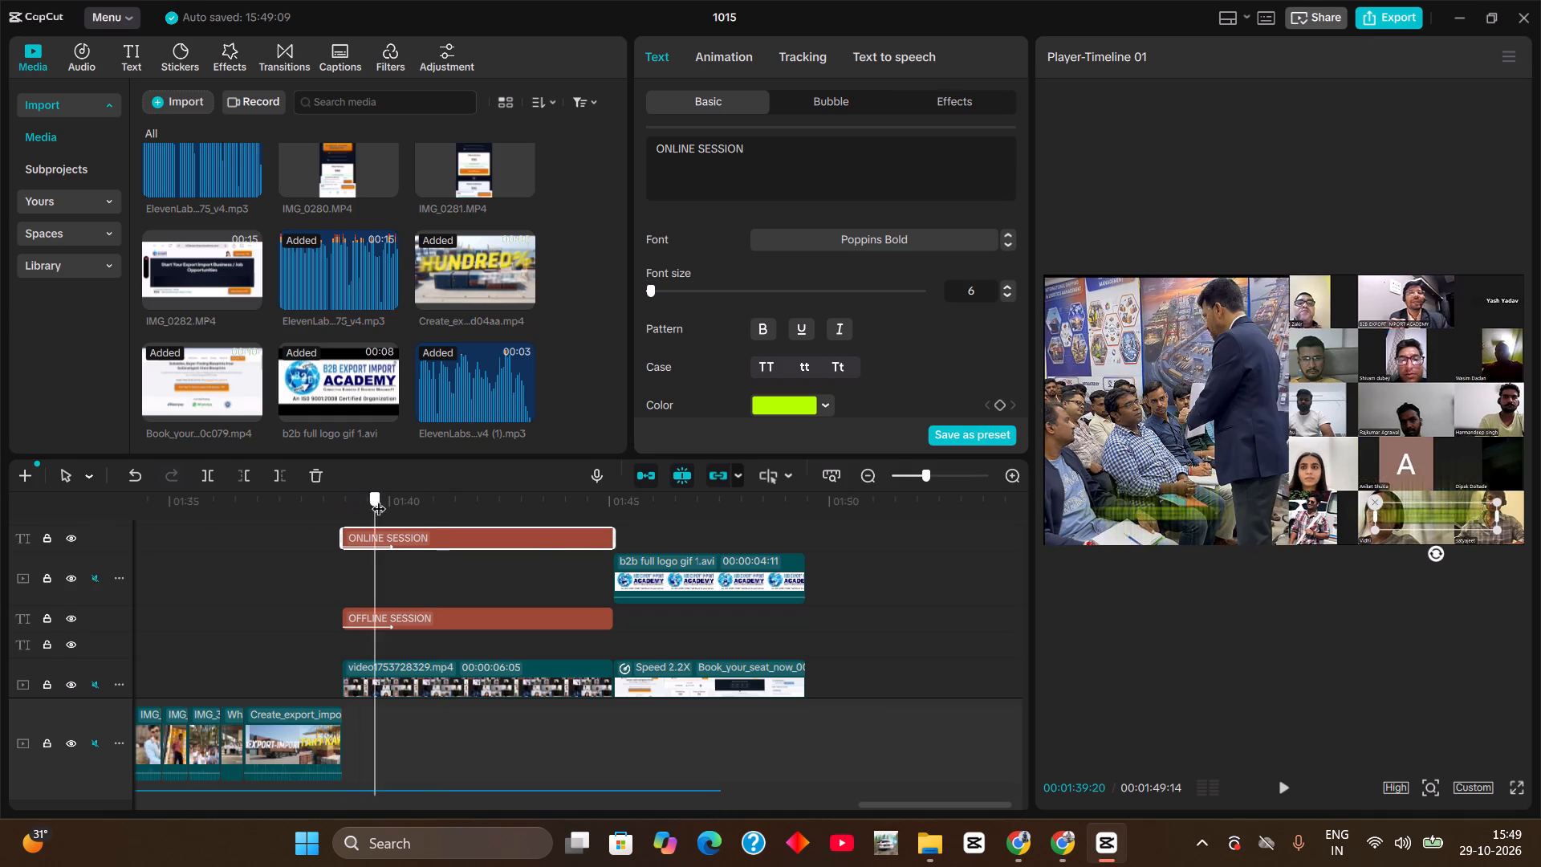
{"action": "left_click_drag", "start_coordinate": [379, 499], "coordinate": [356, 515]}
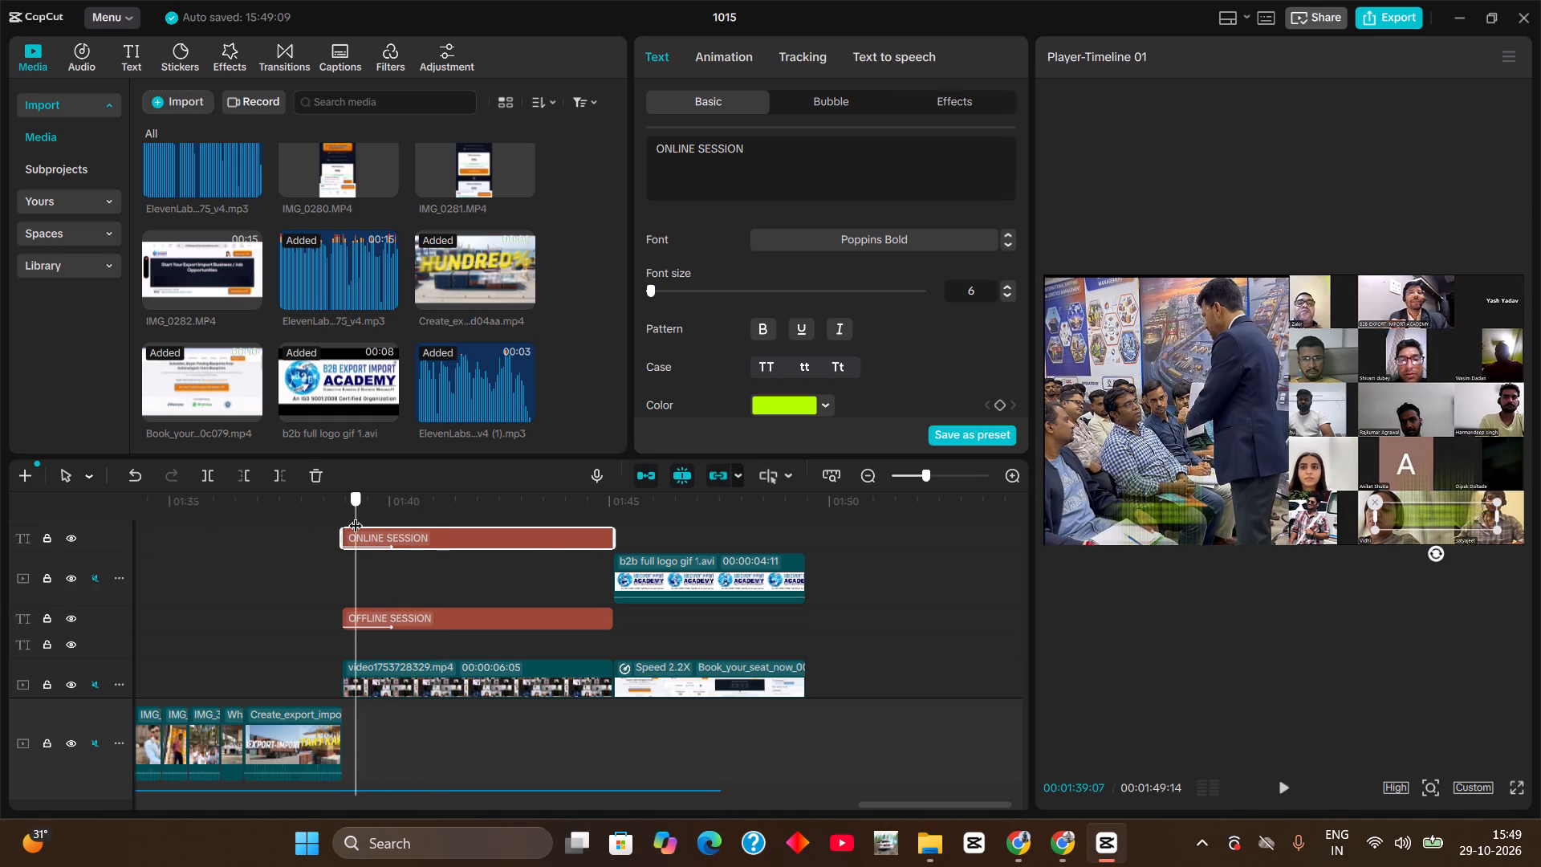
{"action": "left_click_drag", "start_coordinate": [356, 515], "coordinate": [373, 520]}
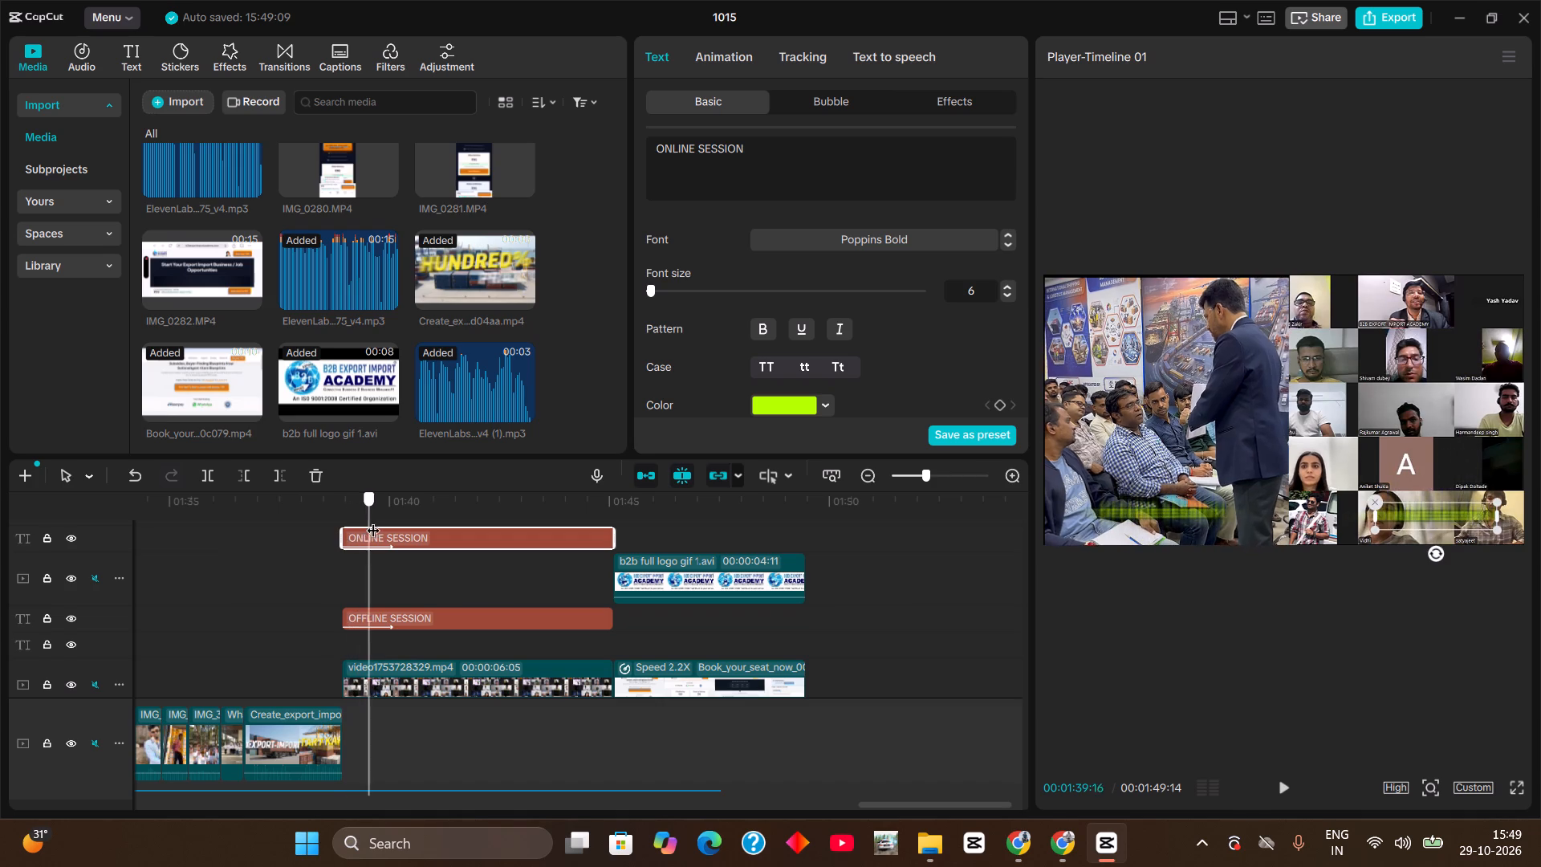
{"action": "left_click_drag", "start_coordinate": [373, 520], "coordinate": [408, 528]}
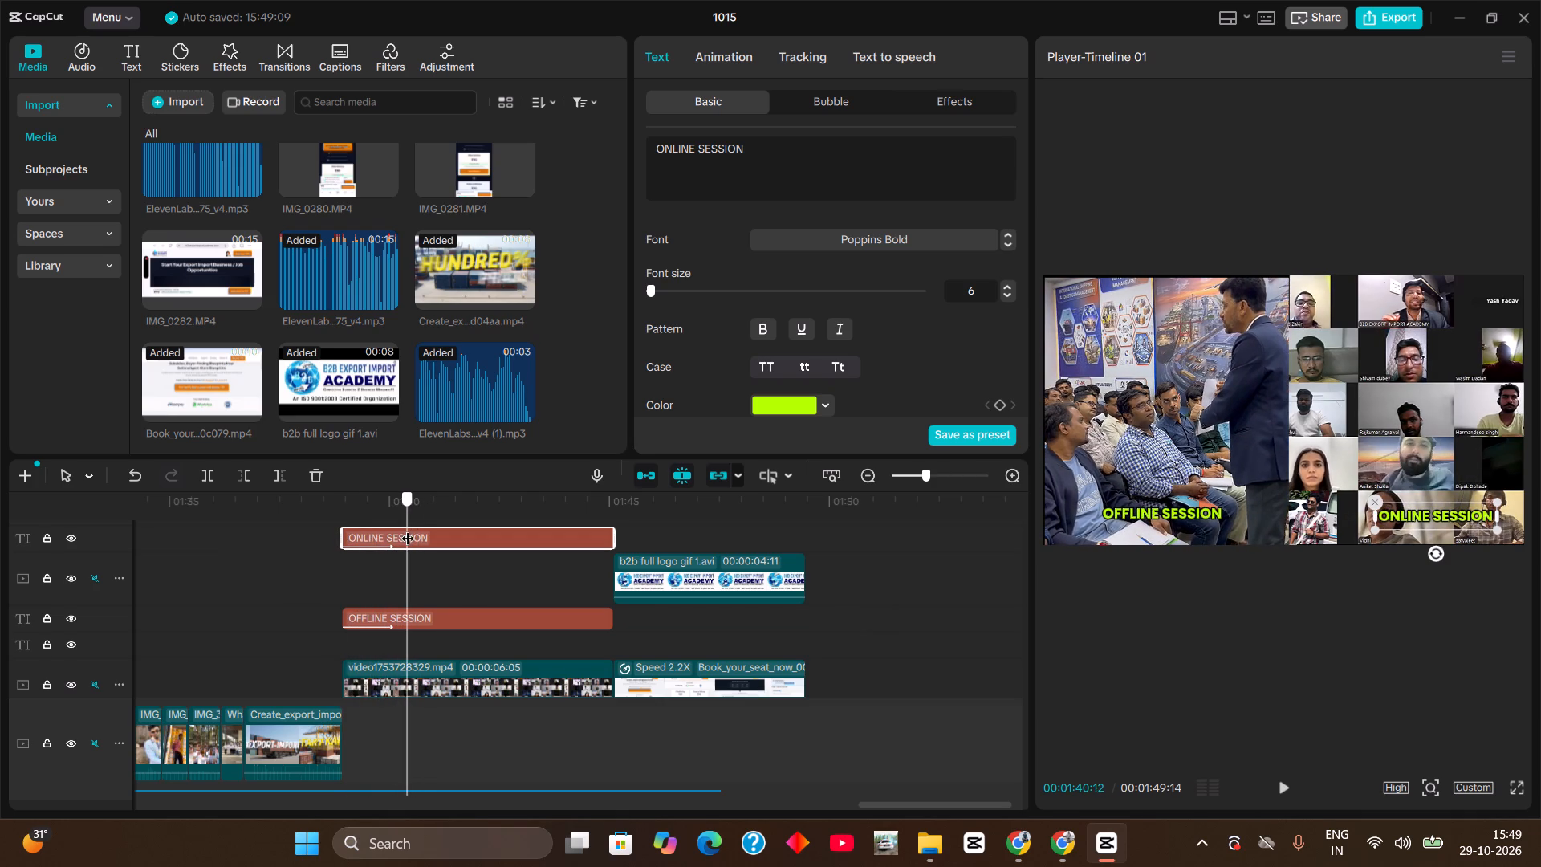
{"action": "left_click_drag", "start_coordinate": [408, 528], "coordinate": [404, 533]}
{"action": "key", "text": "ctrl+b"}
{"action": "left_click", "coordinate": [415, 621], "text": "ctrl"}
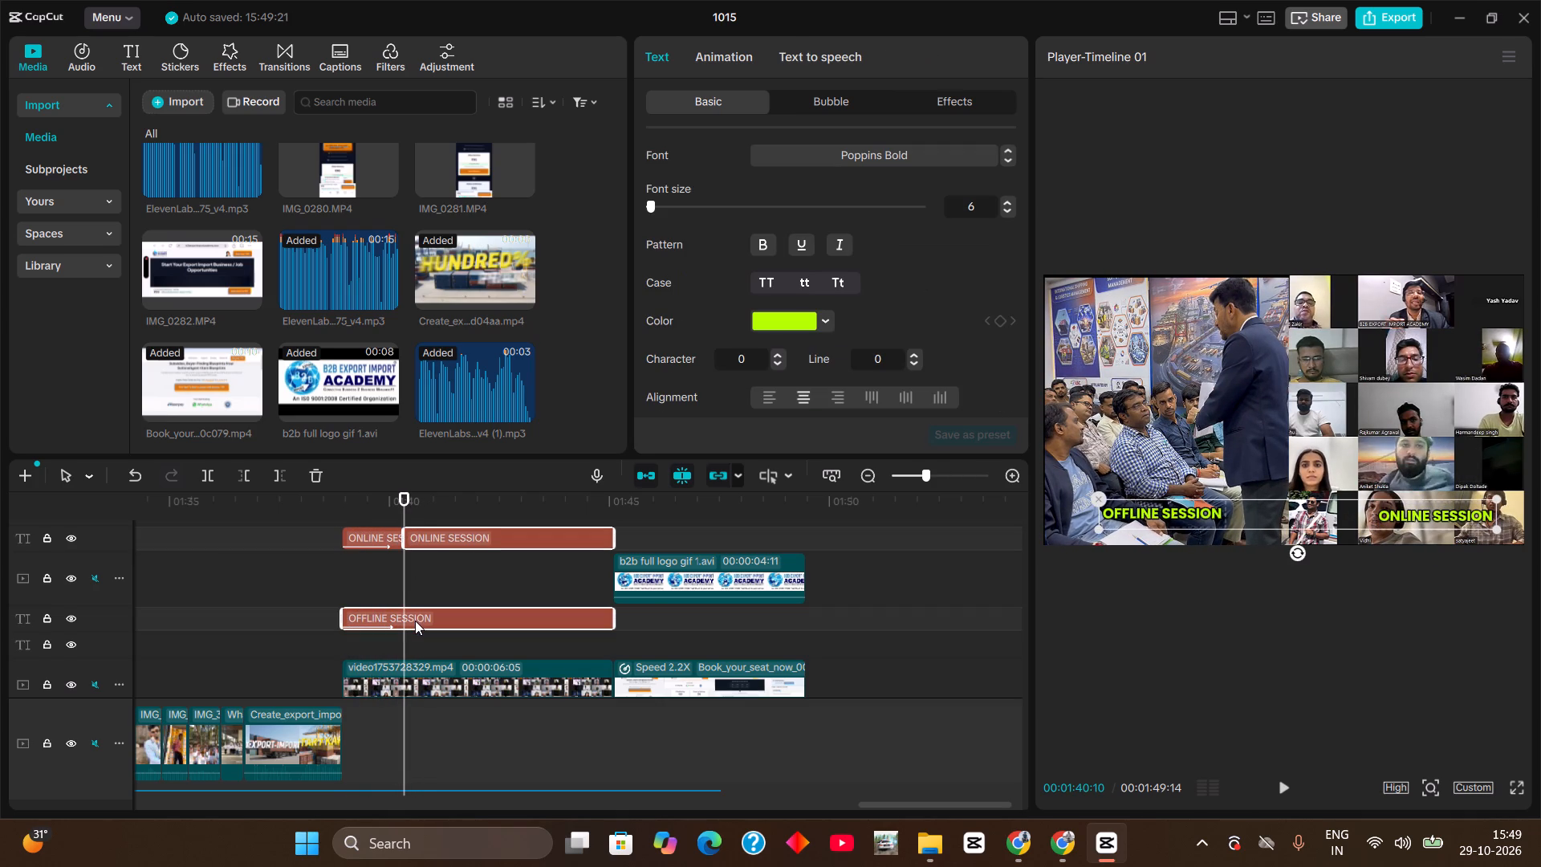
{"action": "key", "text": "ctrl+b"}
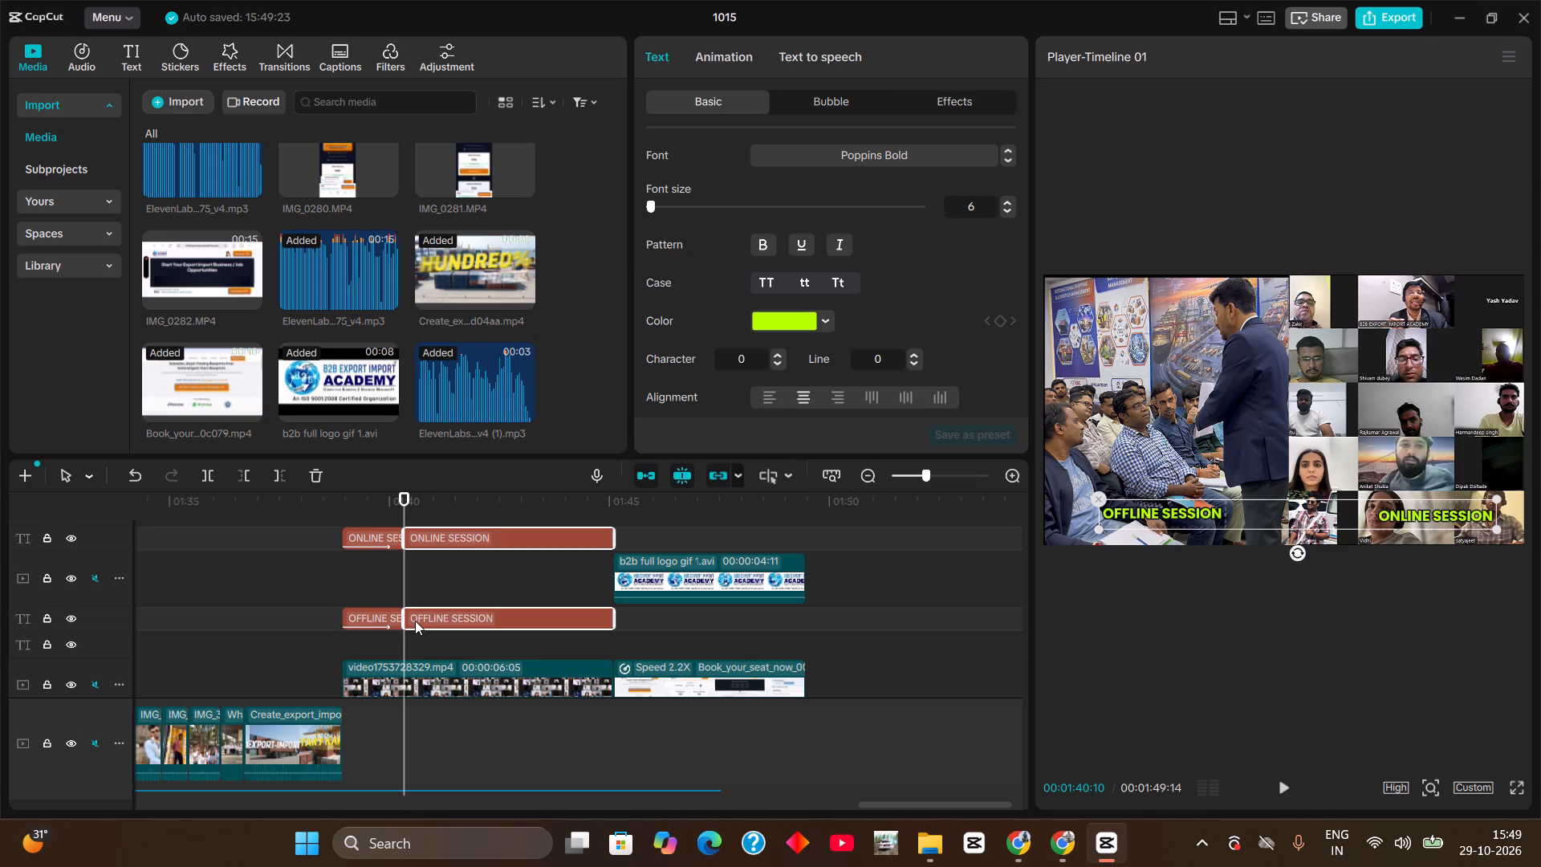
{"action": "key", "text": "BackSpace"}
Copy both shortened session titles and paste the pair three times back to back from 00:01:40:10, undoing any extra paste.
{"action": "left_click", "coordinate": [376, 539]}
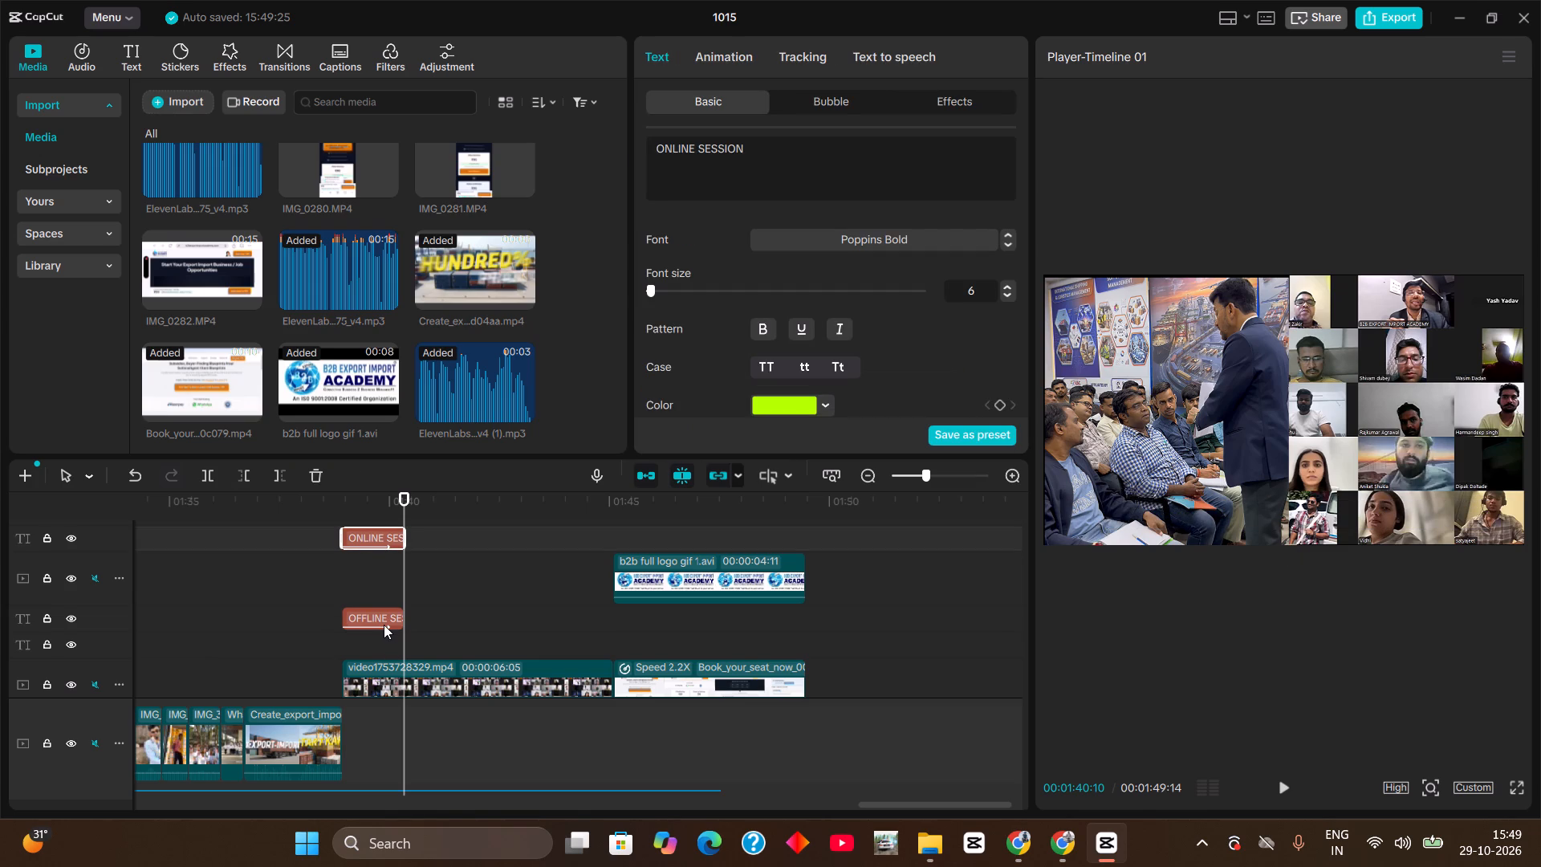
{"action": "left_click", "coordinate": [384, 625], "text": "ctrl"}
{"action": "key", "text": "ctrl+c"}
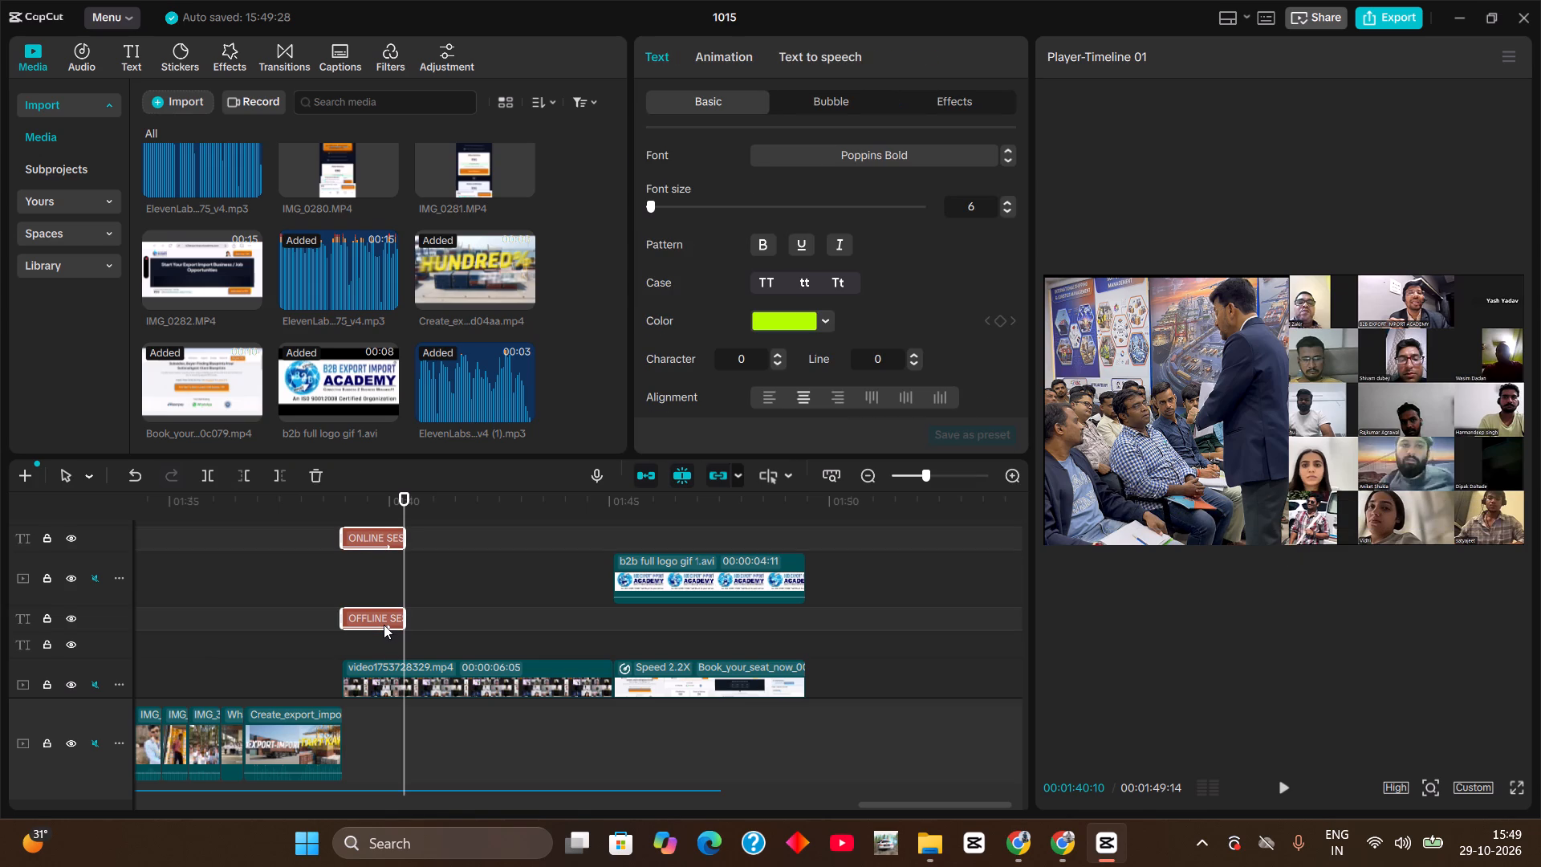
{"action": "key", "text": "ctrl+v"}
{"action": "left_click_drag", "start_coordinate": [408, 497], "coordinate": [468, 507]}
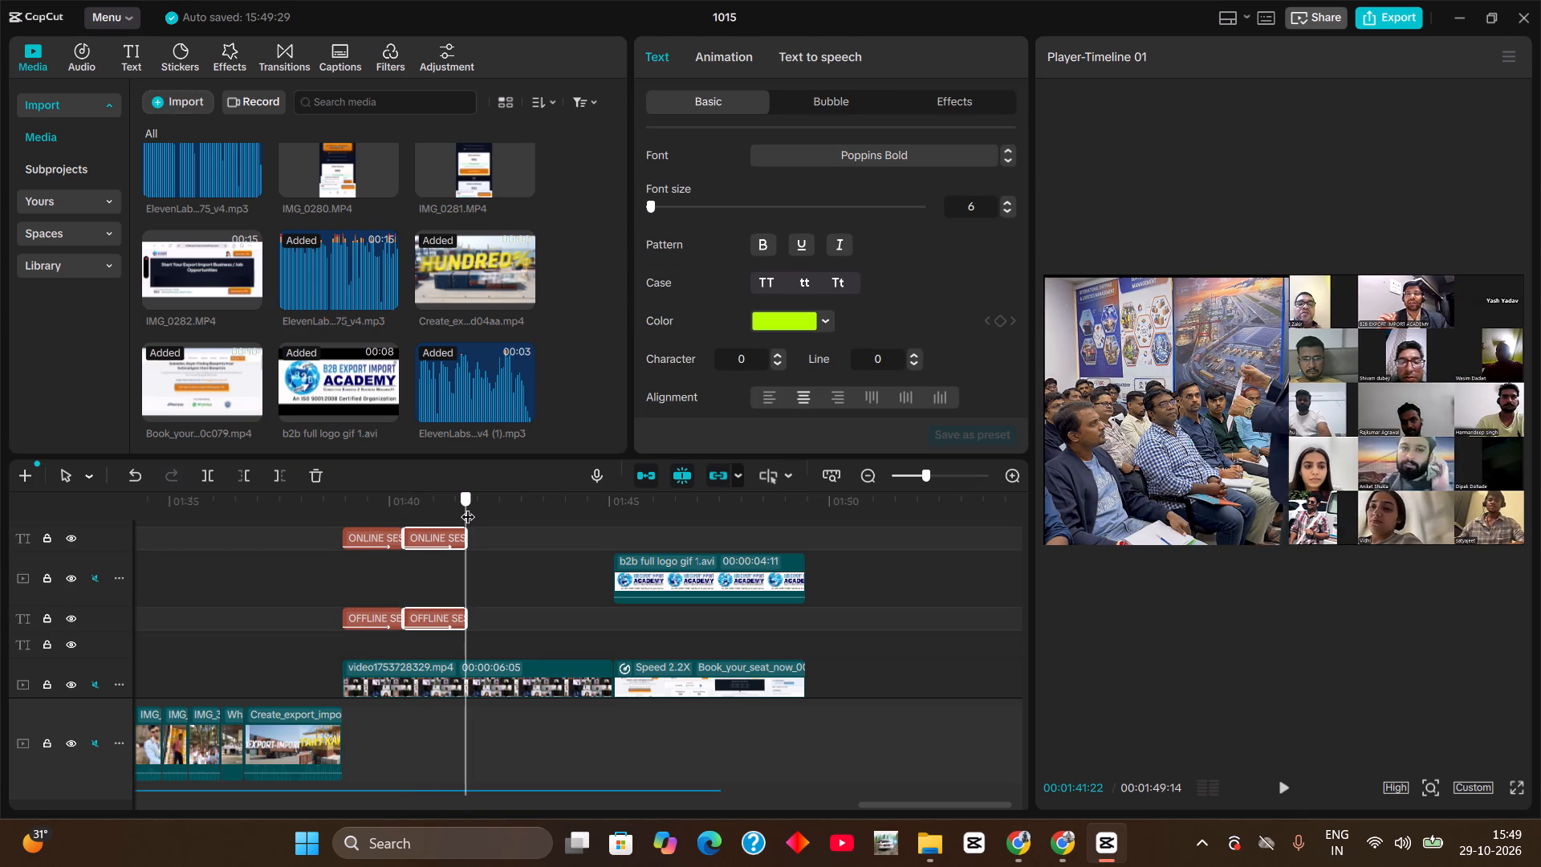
{"action": "left_click_drag", "start_coordinate": [468, 507], "coordinate": [526, 515]}
{"action": "key", "text": "ctrl+v"}
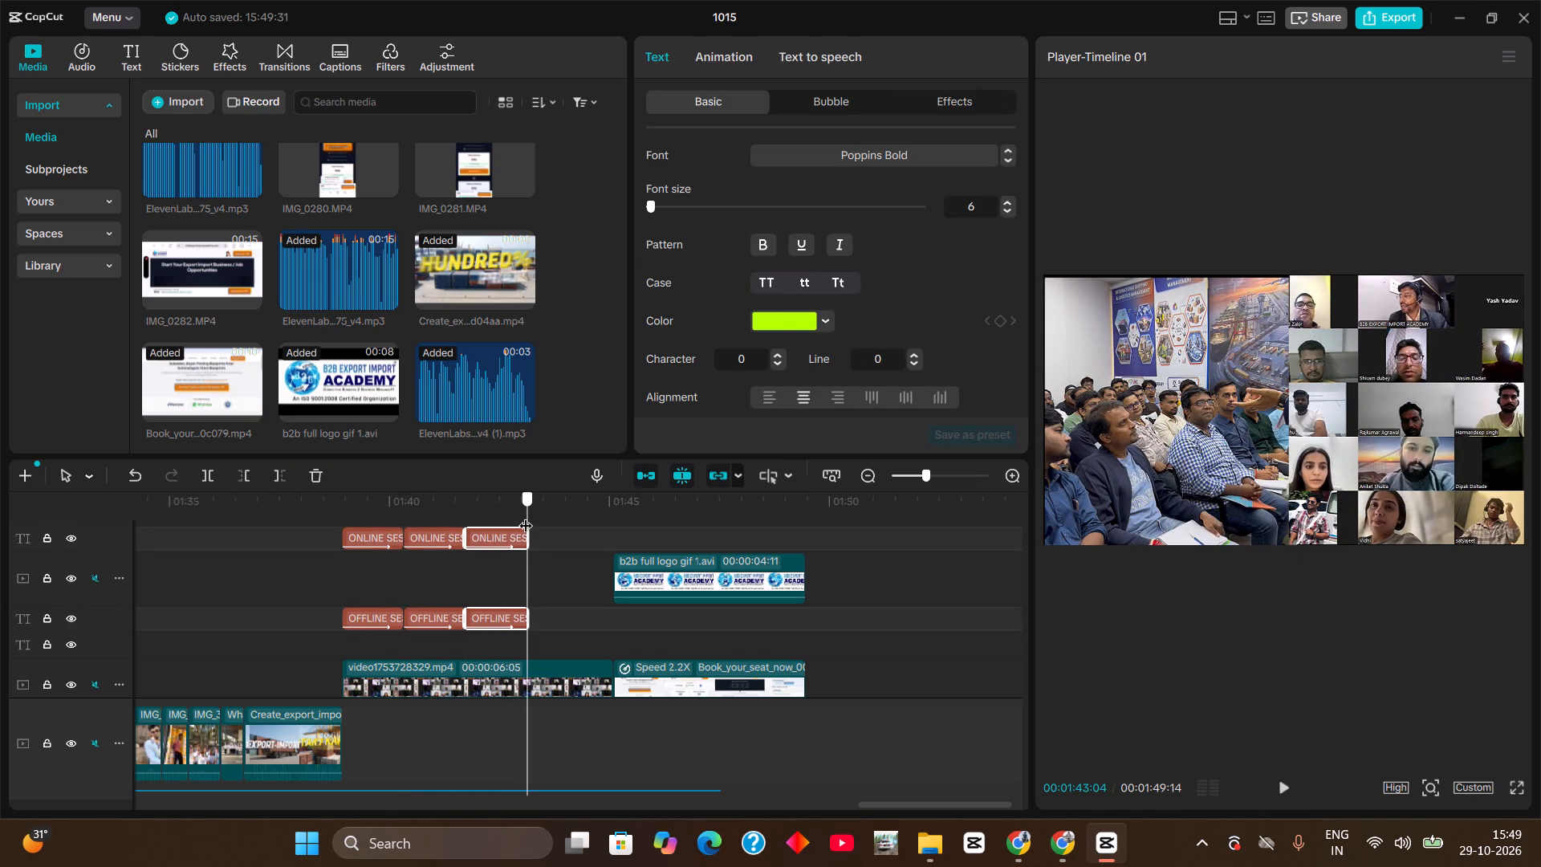
{"action": "left_click_drag", "start_coordinate": [526, 515], "coordinate": [589, 523]}
{"action": "key", "text": "ctrl+v"}
{"action": "key", "text": "ctrl+v"}
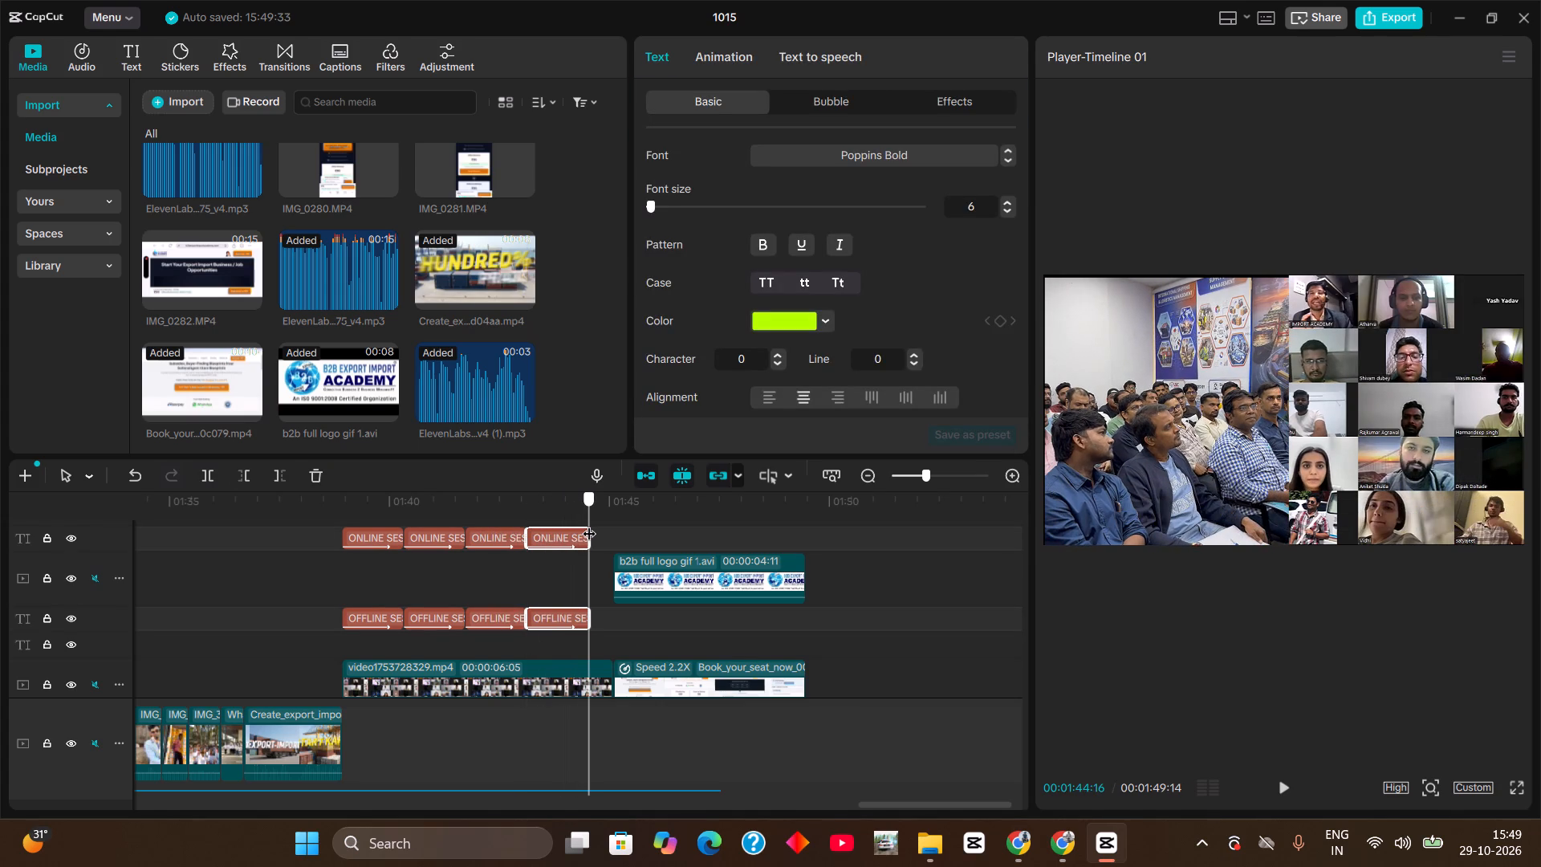
{"action": "left_click_drag", "start_coordinate": [589, 523], "coordinate": [616, 526]}
{"action": "key", "text": "ctrl+z"}
Extend the last ONLINE SESSION and OFFLINE SESSION title clips to the end of the session footage at 00:01:45:03.
{"action": "left_click_drag", "start_coordinate": [583, 534], "coordinate": [584, 534]}
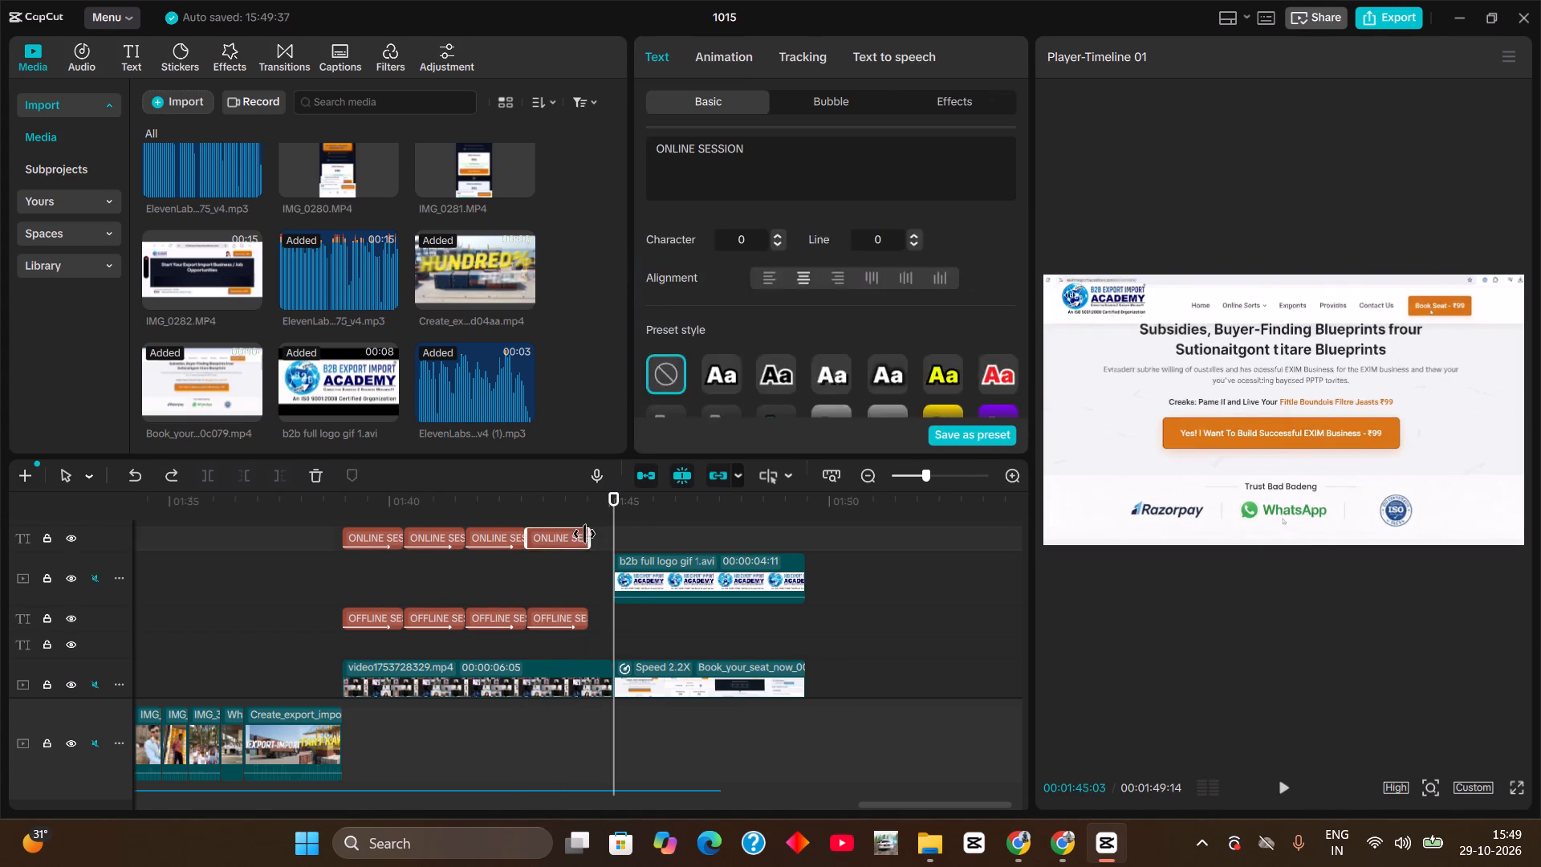
{"action": "left_click_drag", "start_coordinate": [584, 534], "coordinate": [605, 536]}
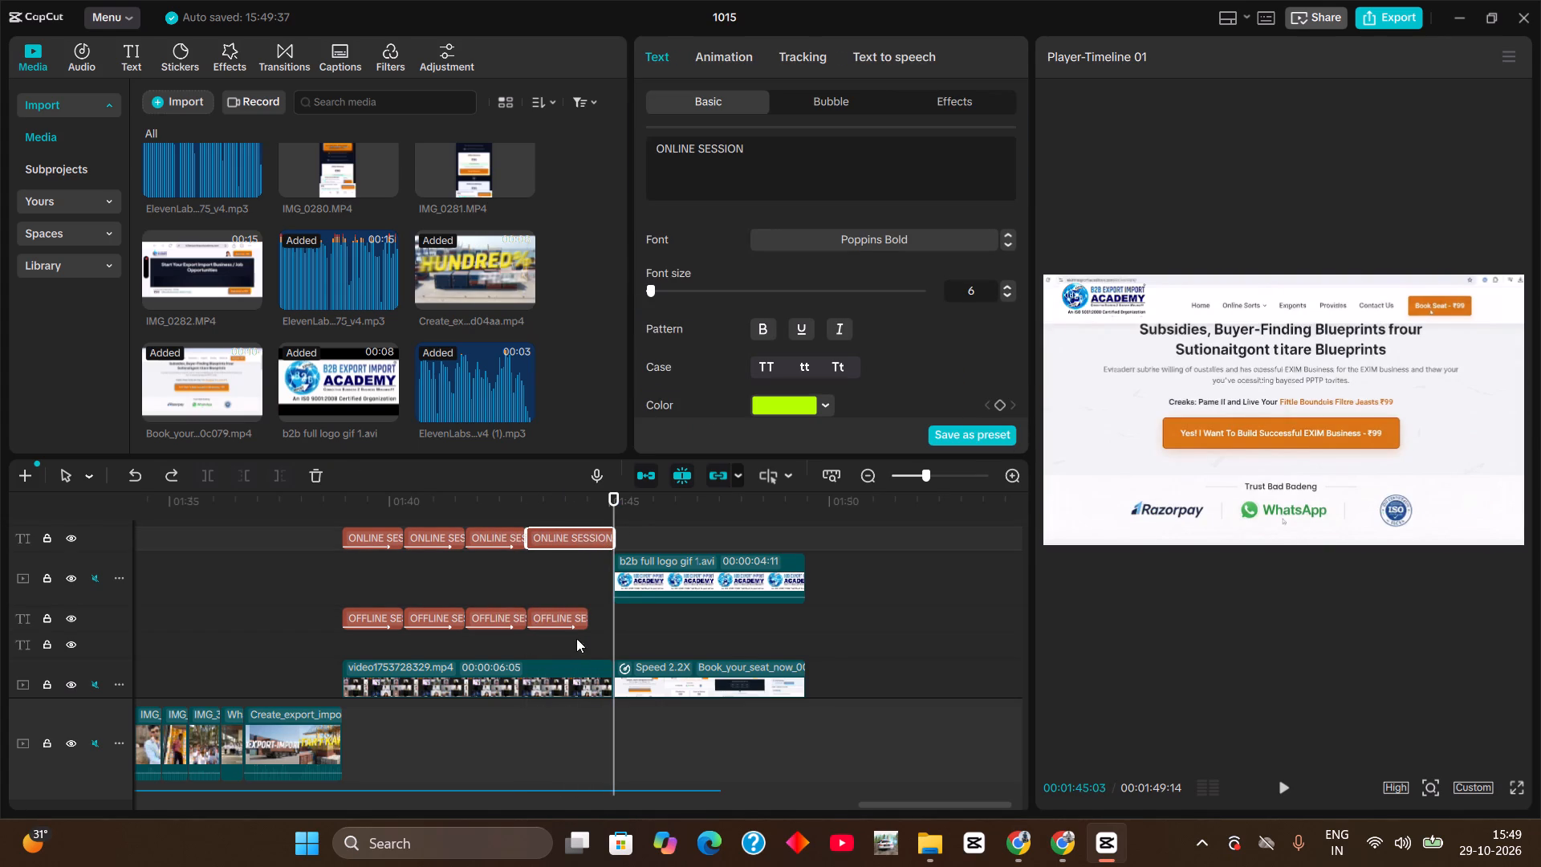
{"action": "left_click", "coordinate": [573, 619]}
{"action": "left_click_drag", "start_coordinate": [590, 617], "coordinate": [612, 619]}
Play the sequence from just before the session titles, about 00:01:38:22, through to the end to check the repeated title animations.
{"action": "left_click", "coordinate": [332, 487]}
{"action": "left_click", "coordinate": [336, 495]}
{"action": "key", "text": "space"}
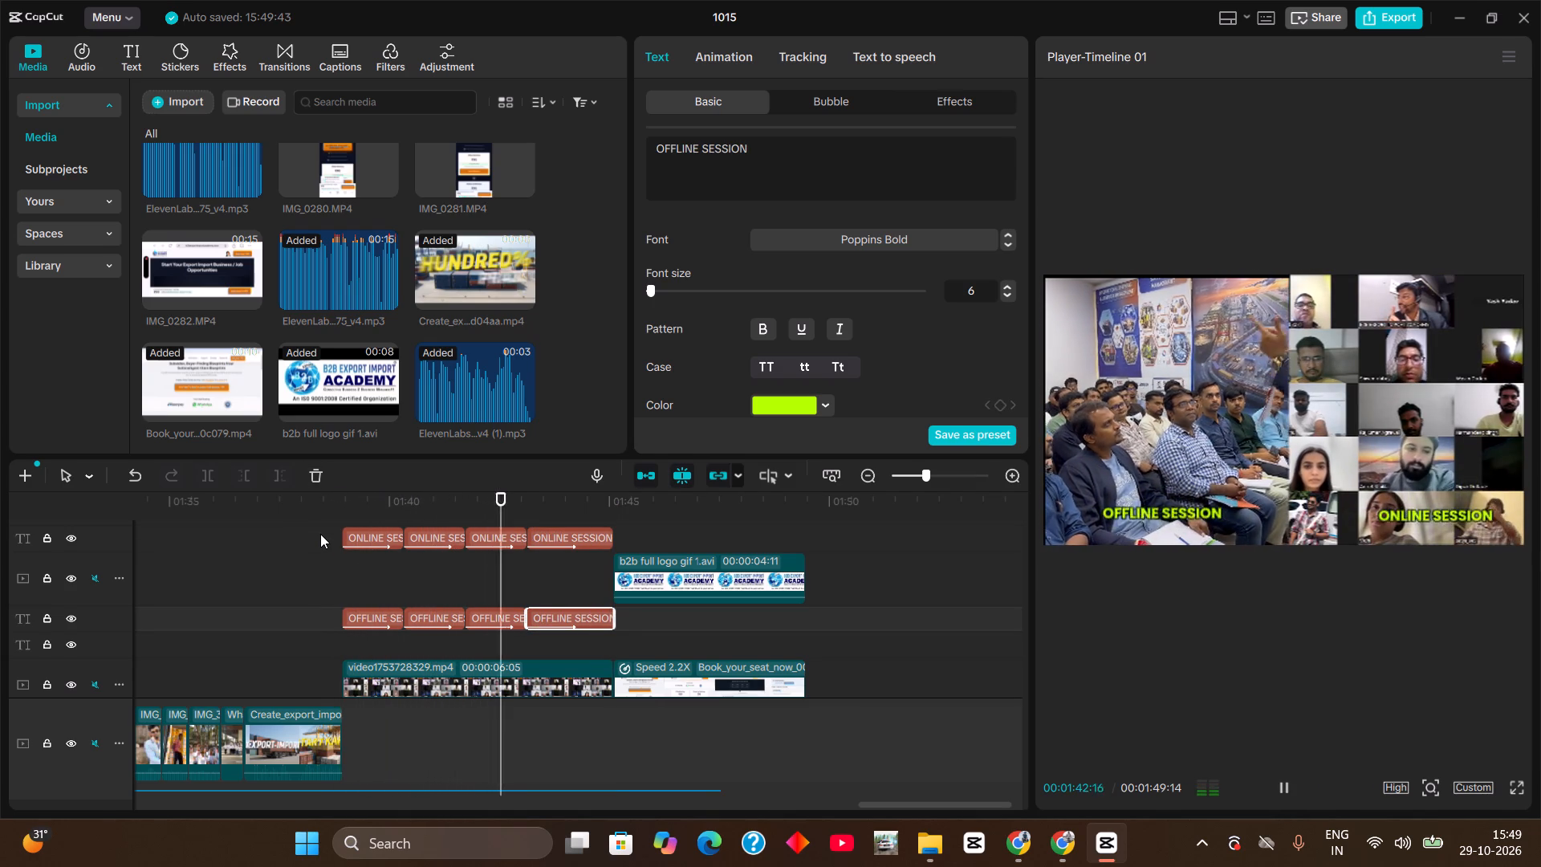
{"action": "key", "text": "space"}
{"action": "left_click", "coordinate": [331, 501]}
{"action": "left_click", "coordinate": [333, 569]}
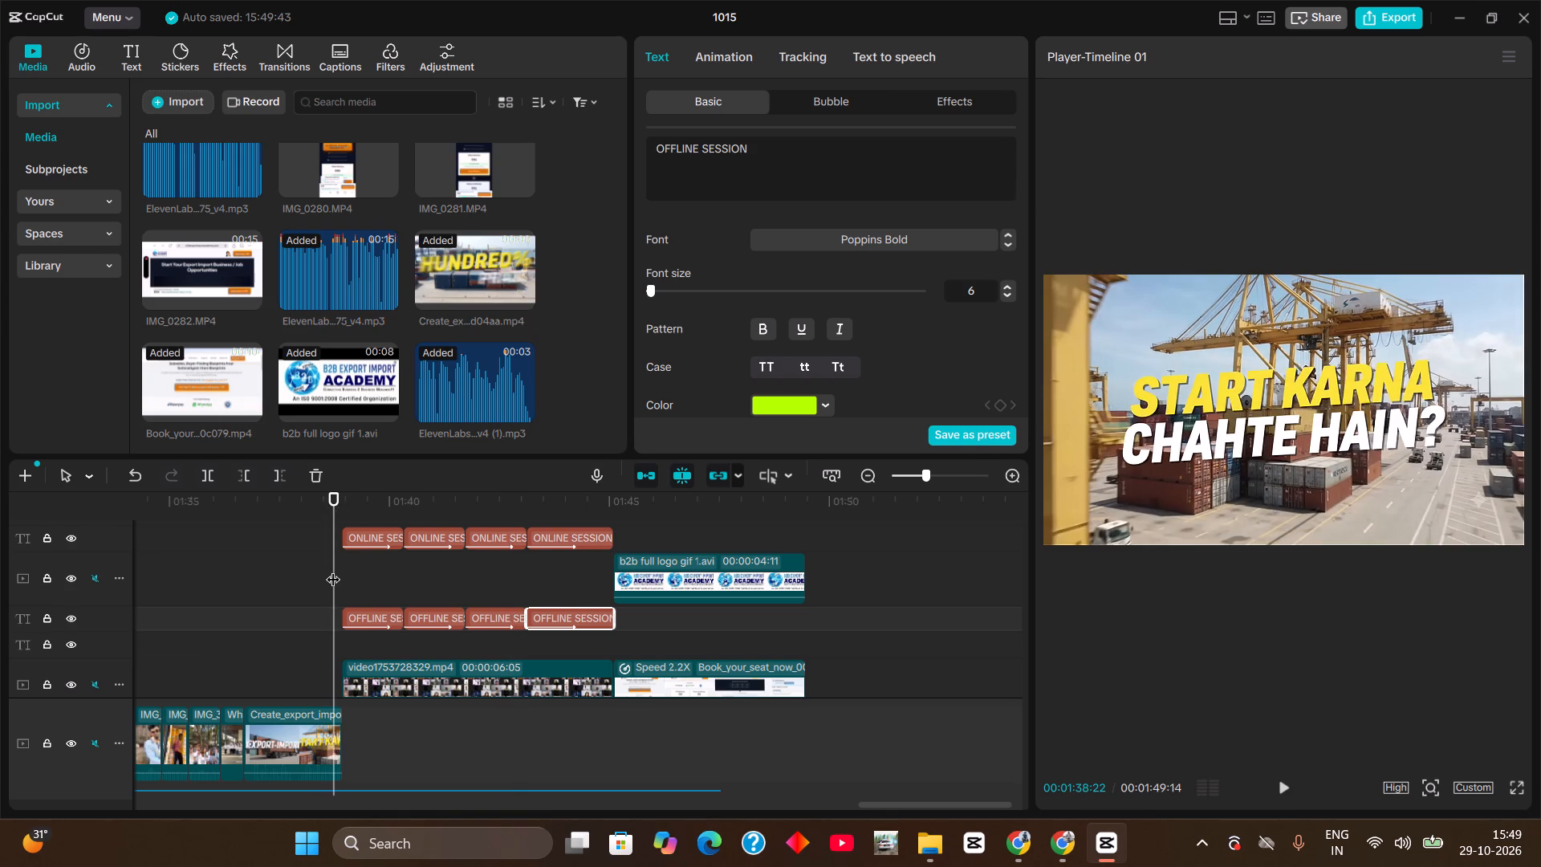
{"action": "key", "text": "space"}
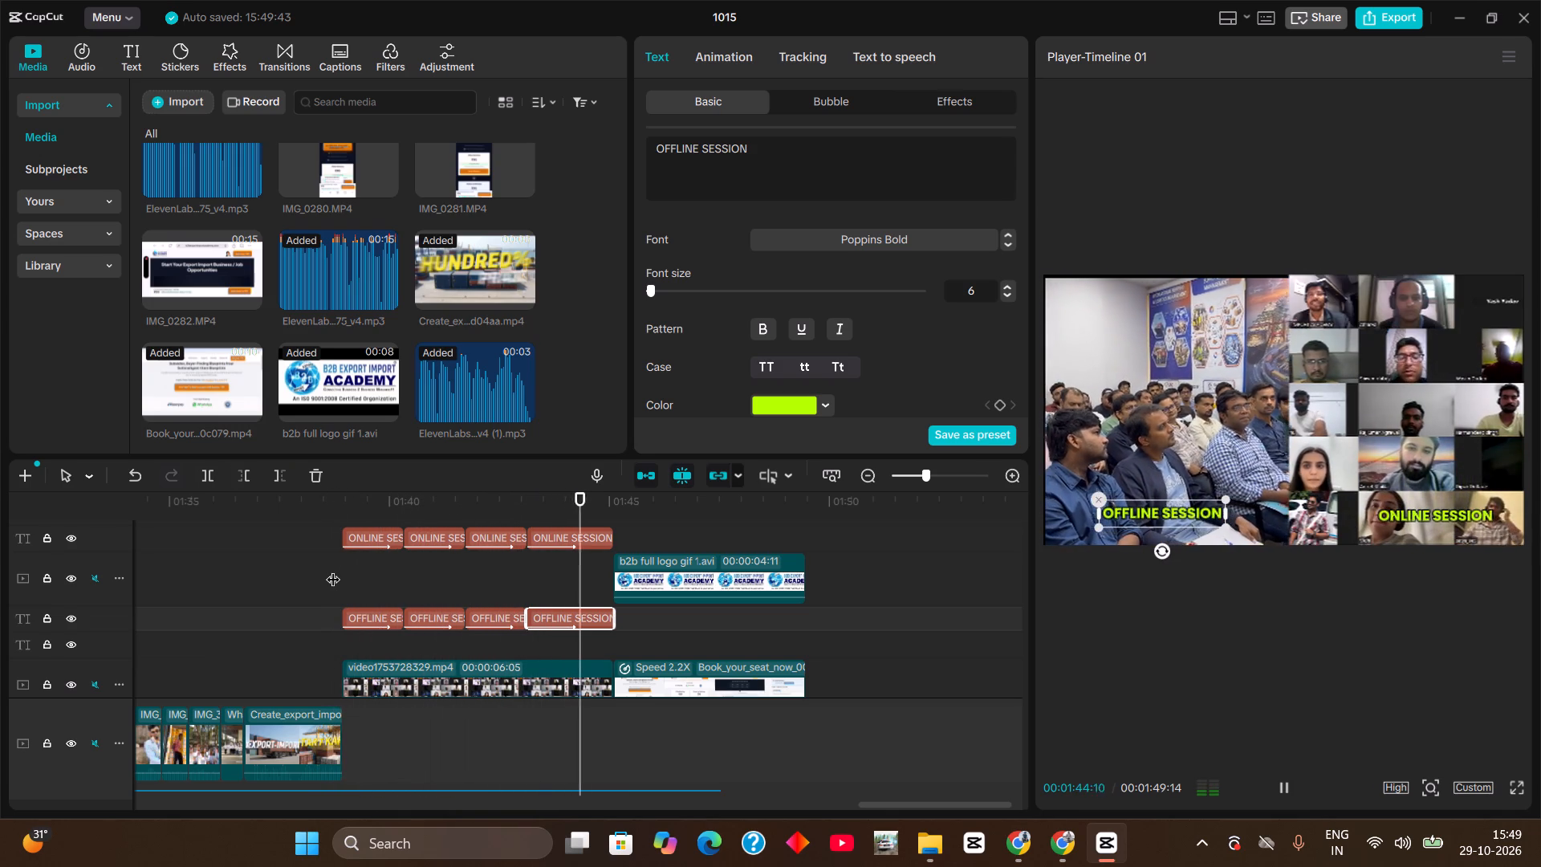
{"action": "key", "text": "space"}
{"action": "key", "text": "space"}
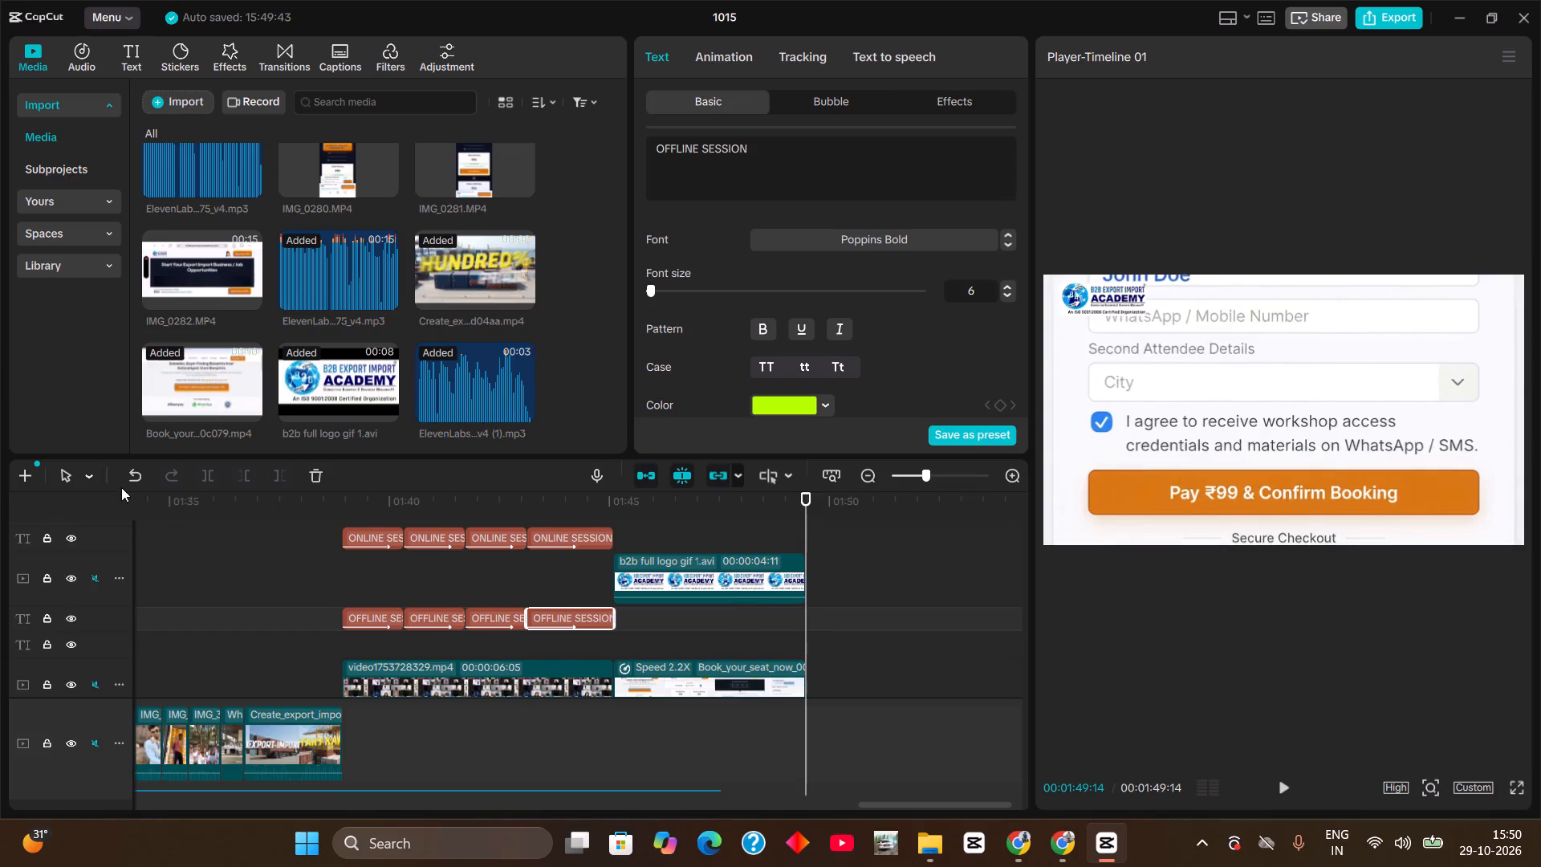
Go back to the start of the timeline and examine the layout of the video, text and audio tracks across the whole project.
{"action": "scroll", "coordinate": [176, 535], "scroll_direction": "down", "scroll_amount": 5}
{"action": "left_click_drag", "start_coordinate": [222, 498], "coordinate": [173, 557]}
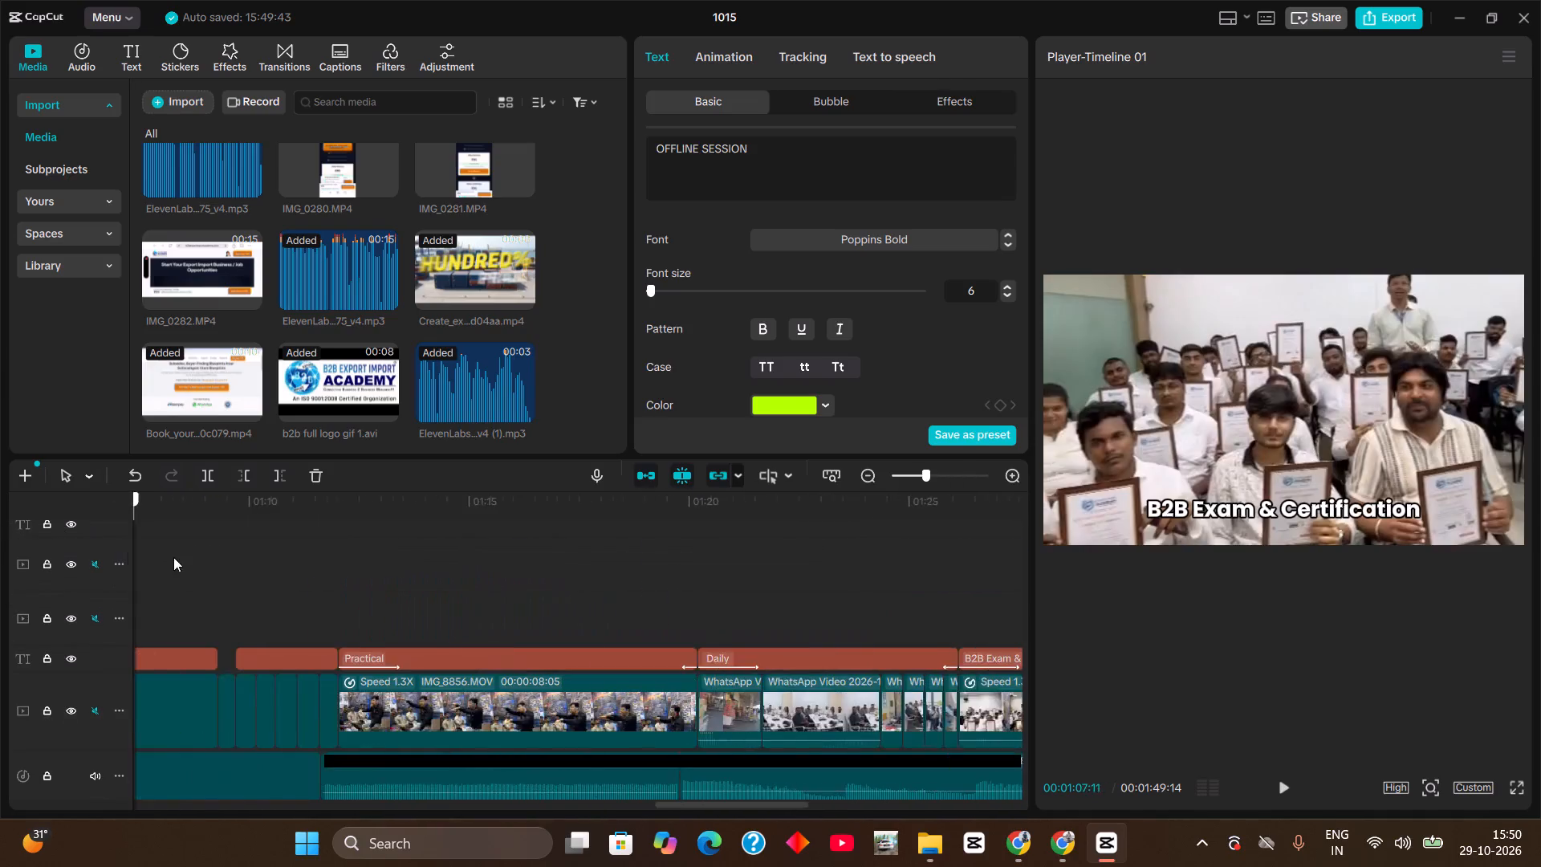
{"action": "left_click_drag", "start_coordinate": [173, 557], "coordinate": [0, 590]}
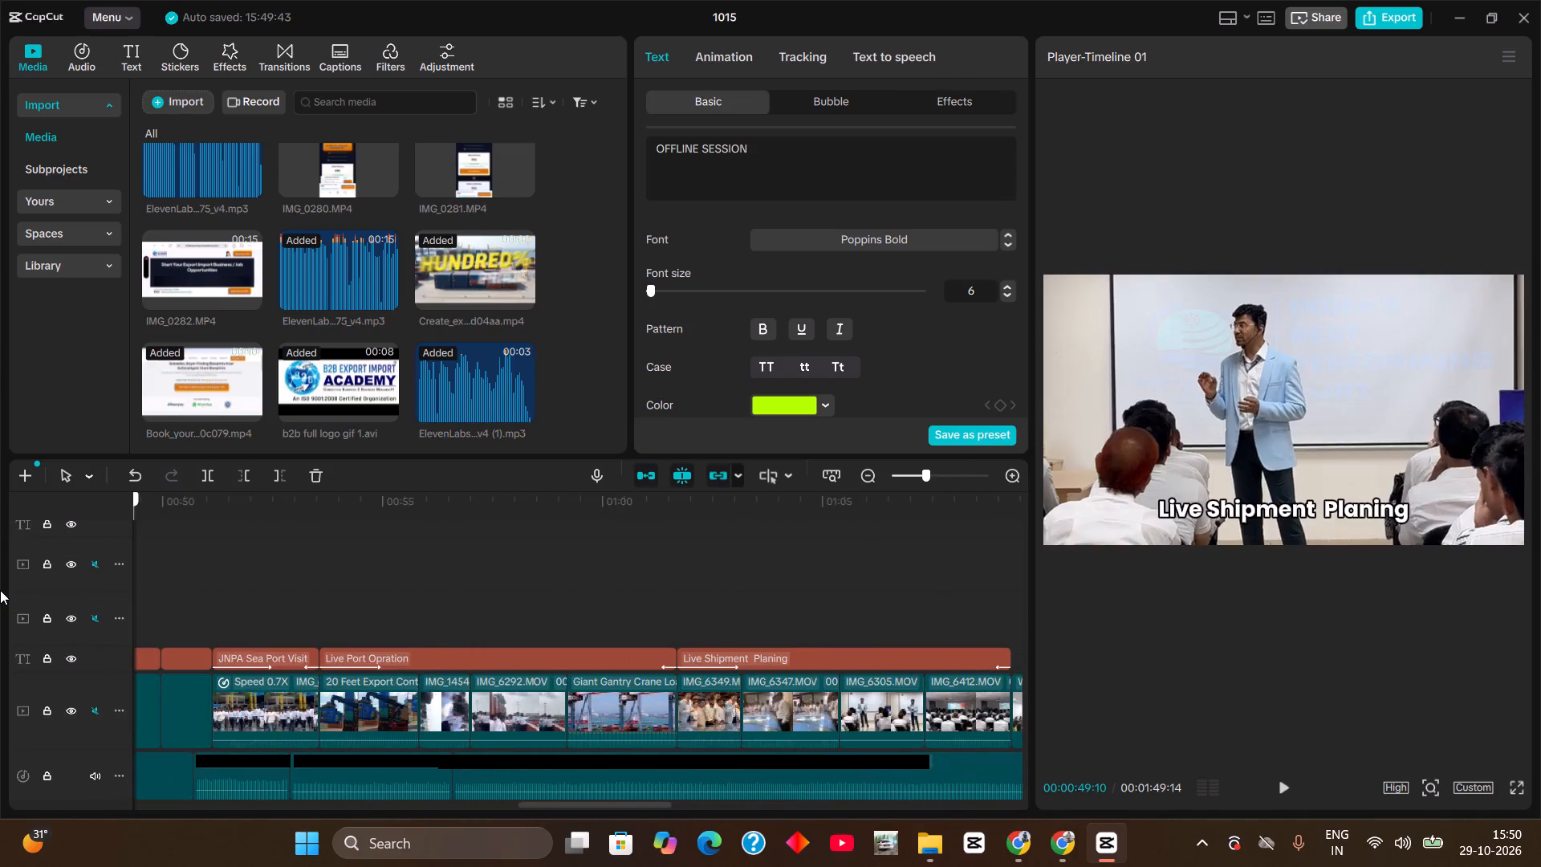
{"action": "left_click_drag", "start_coordinate": [0, 590], "coordinate": [0, 584]}
{"action": "triple_click", "coordinate": [191, 514]}
{"action": "left_click", "coordinate": [191, 514]}
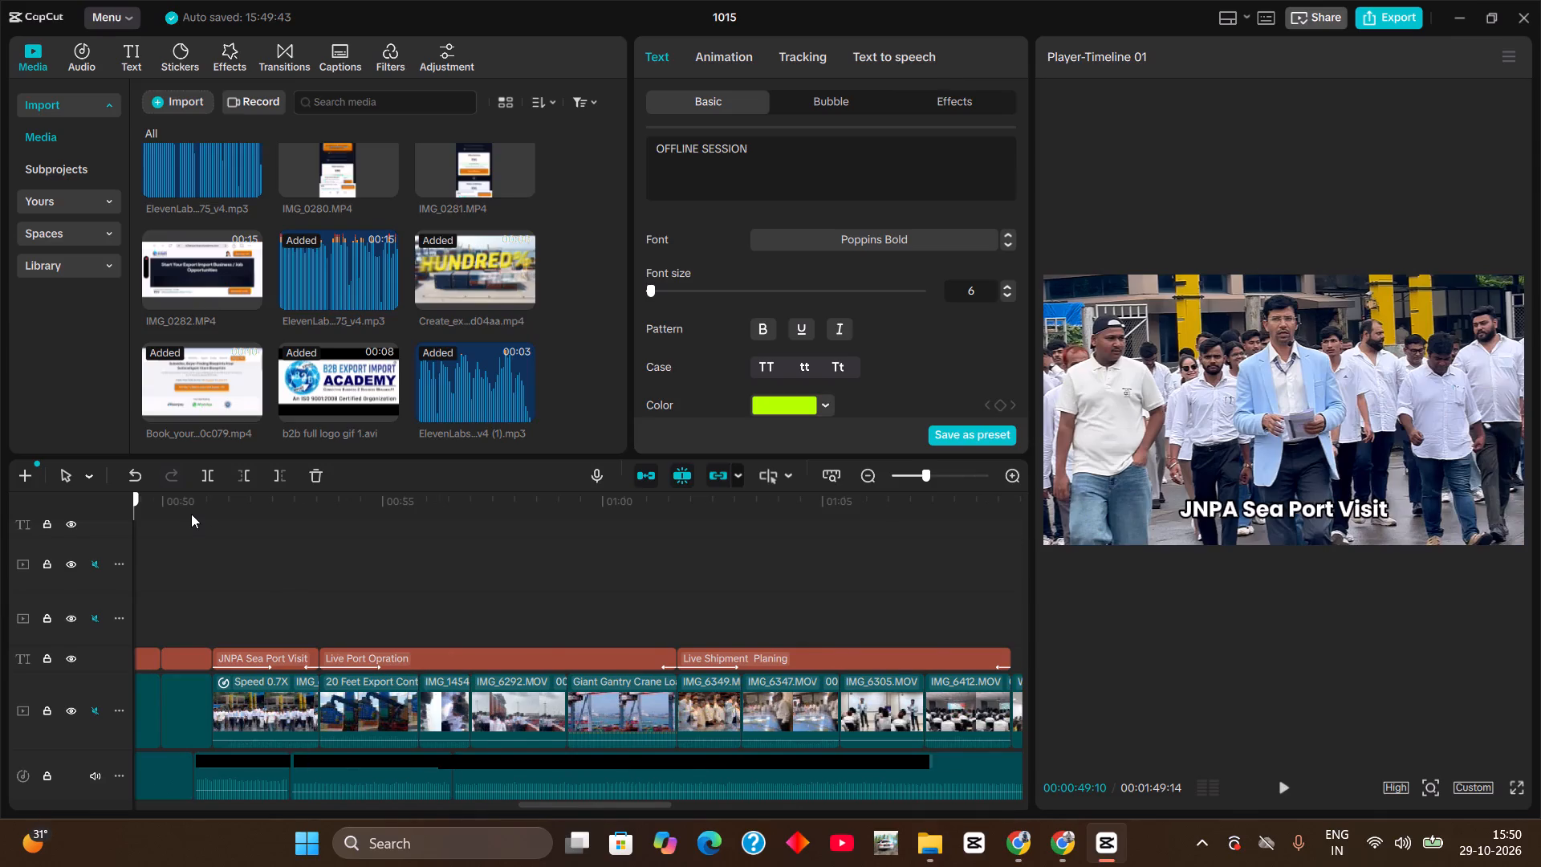
{"action": "left_click_drag", "start_coordinate": [177, 501], "coordinate": [0, 547]}
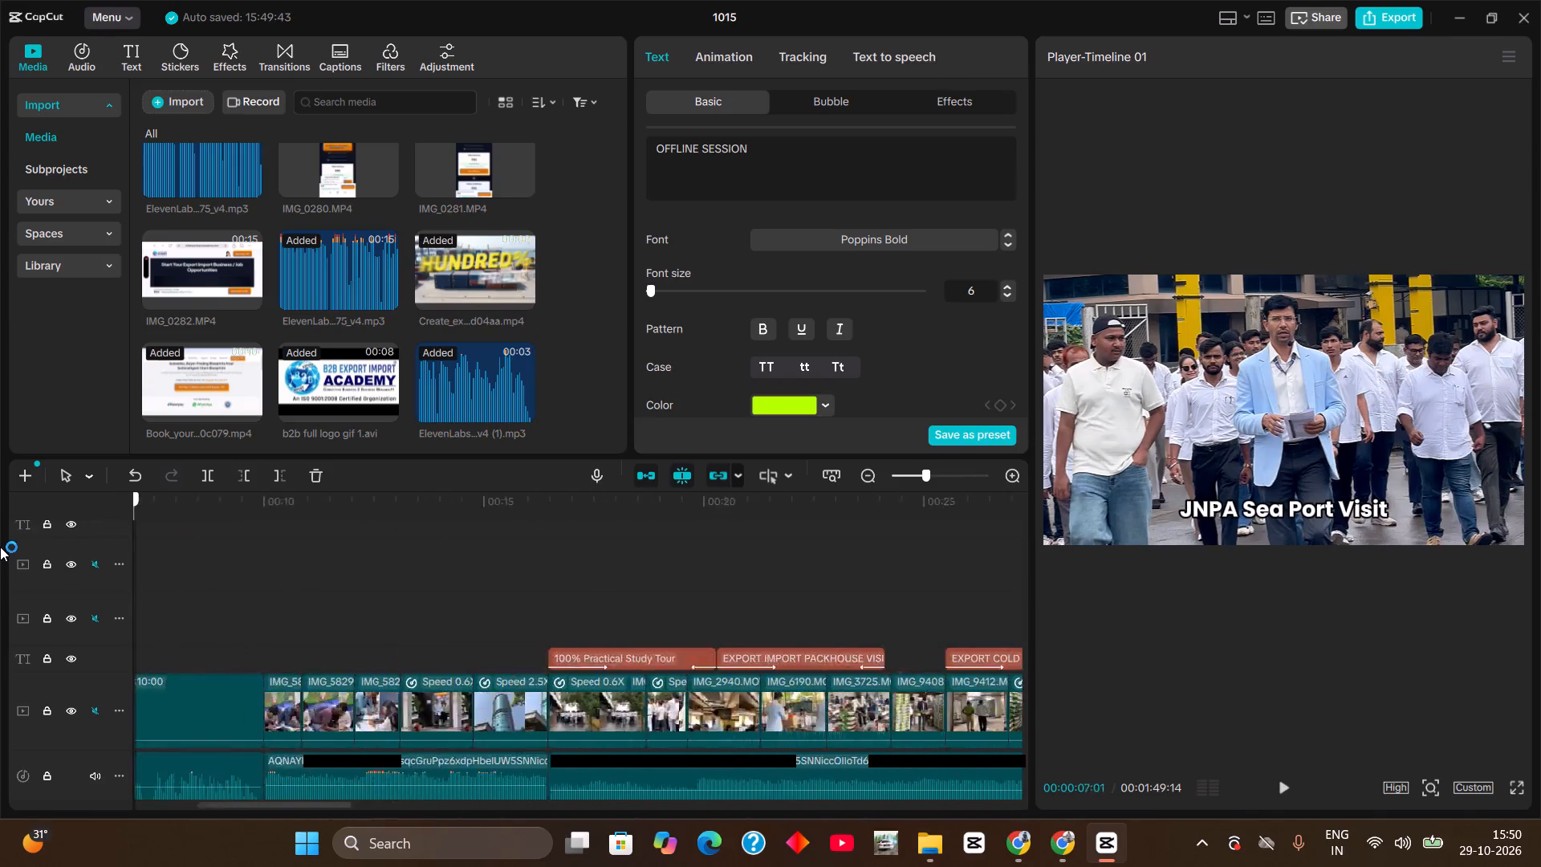
{"action": "left_click_drag", "start_coordinate": [0, 547], "coordinate": [0, 527]}
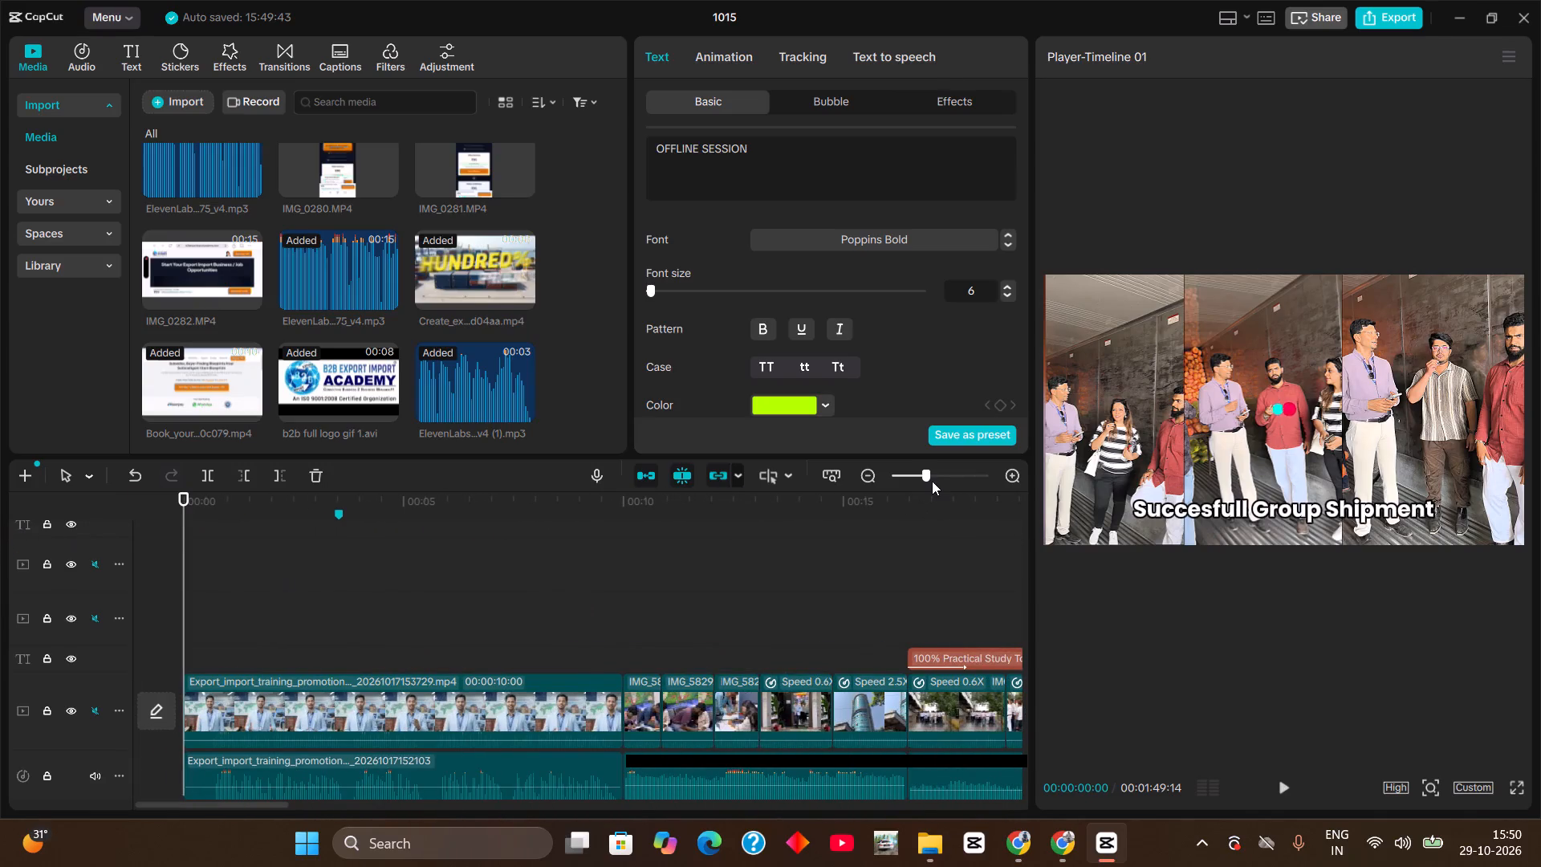
{"action": "left_click", "coordinate": [937, 479]}
{"action": "scroll", "coordinate": [326, 666], "scroll_direction": "up", "scroll_amount": 10}
{"action": "scroll", "coordinate": [328, 652], "scroll_direction": "down", "scroll_amount": 3}
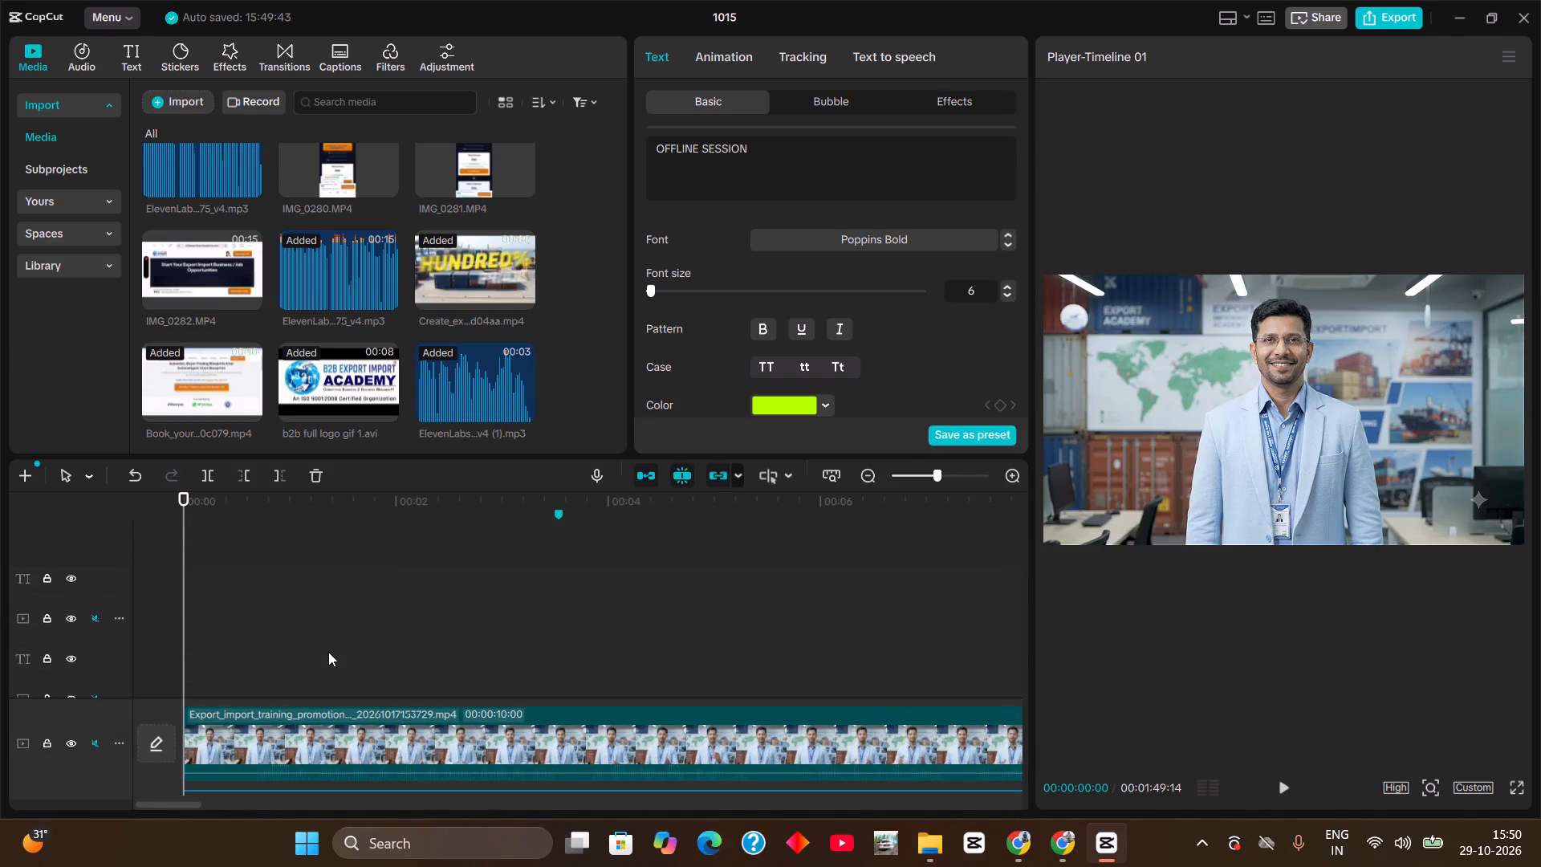
{"action": "scroll", "coordinate": [328, 652], "scroll_direction": "down", "scroll_amount": 3}
{"action": "scroll", "coordinate": [328, 652], "scroll_direction": "up", "scroll_amount": 12}
{"action": "scroll", "coordinate": [328, 652], "scroll_direction": "down", "scroll_amount": 18}
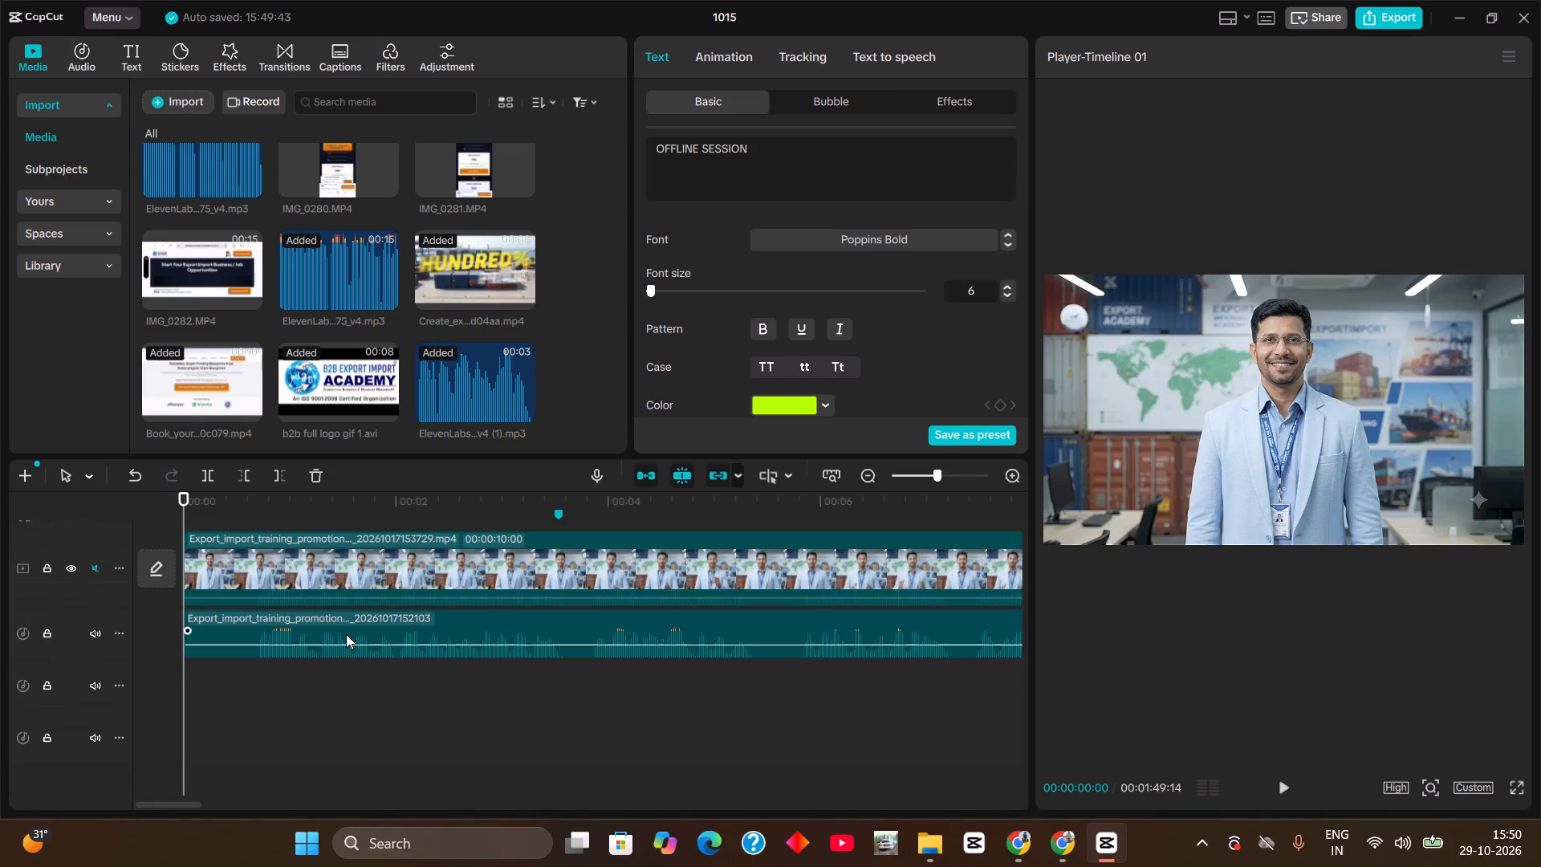
{"action": "left_click", "coordinate": [910, 479]}
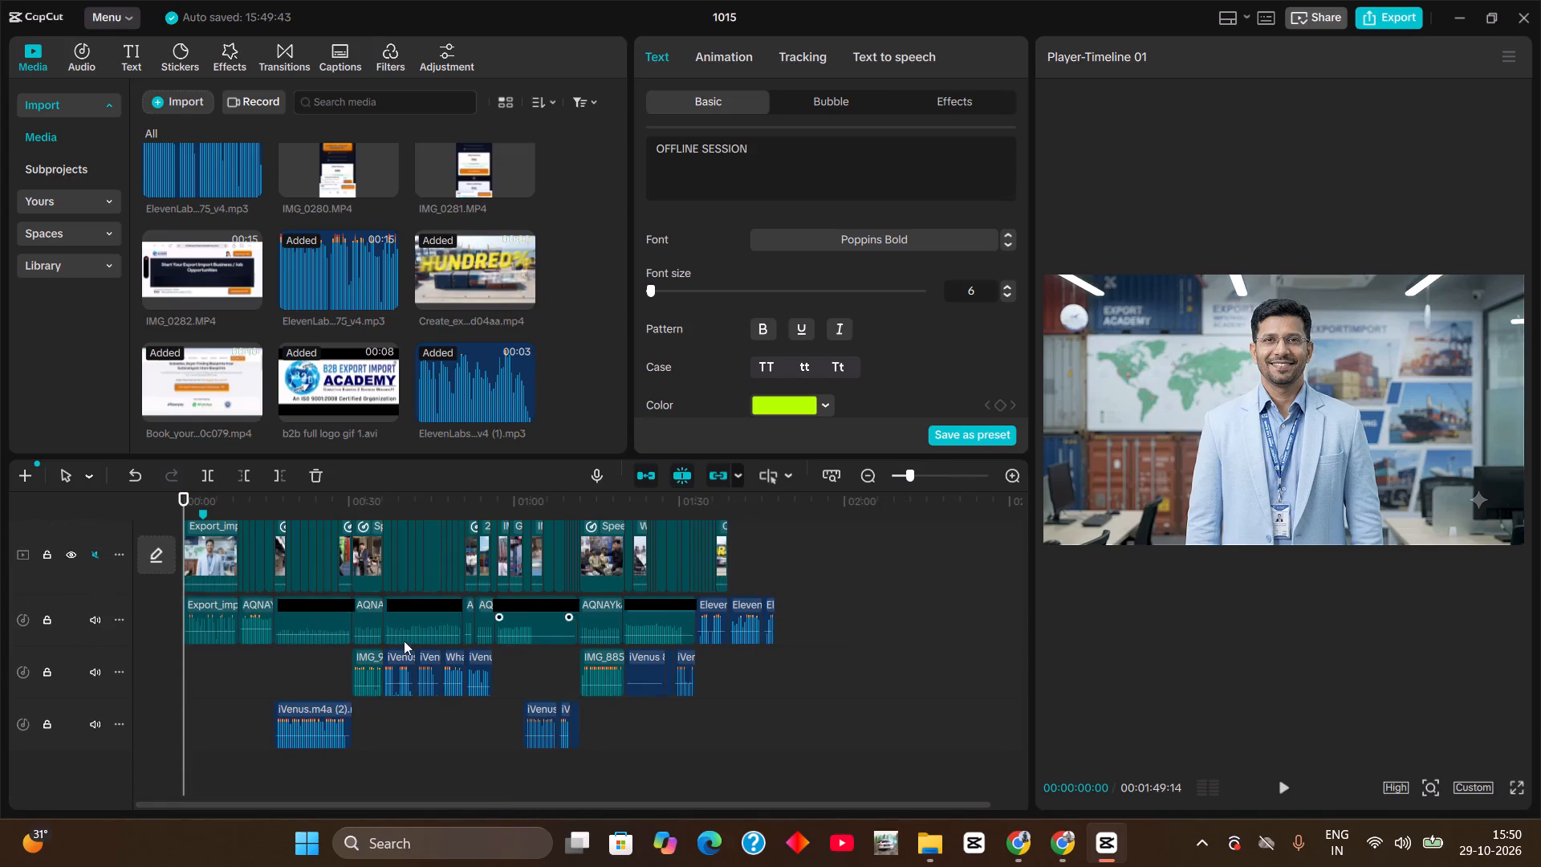
{"action": "scroll", "coordinate": [402, 648], "scroll_direction": "up", "scroll_amount": 17}
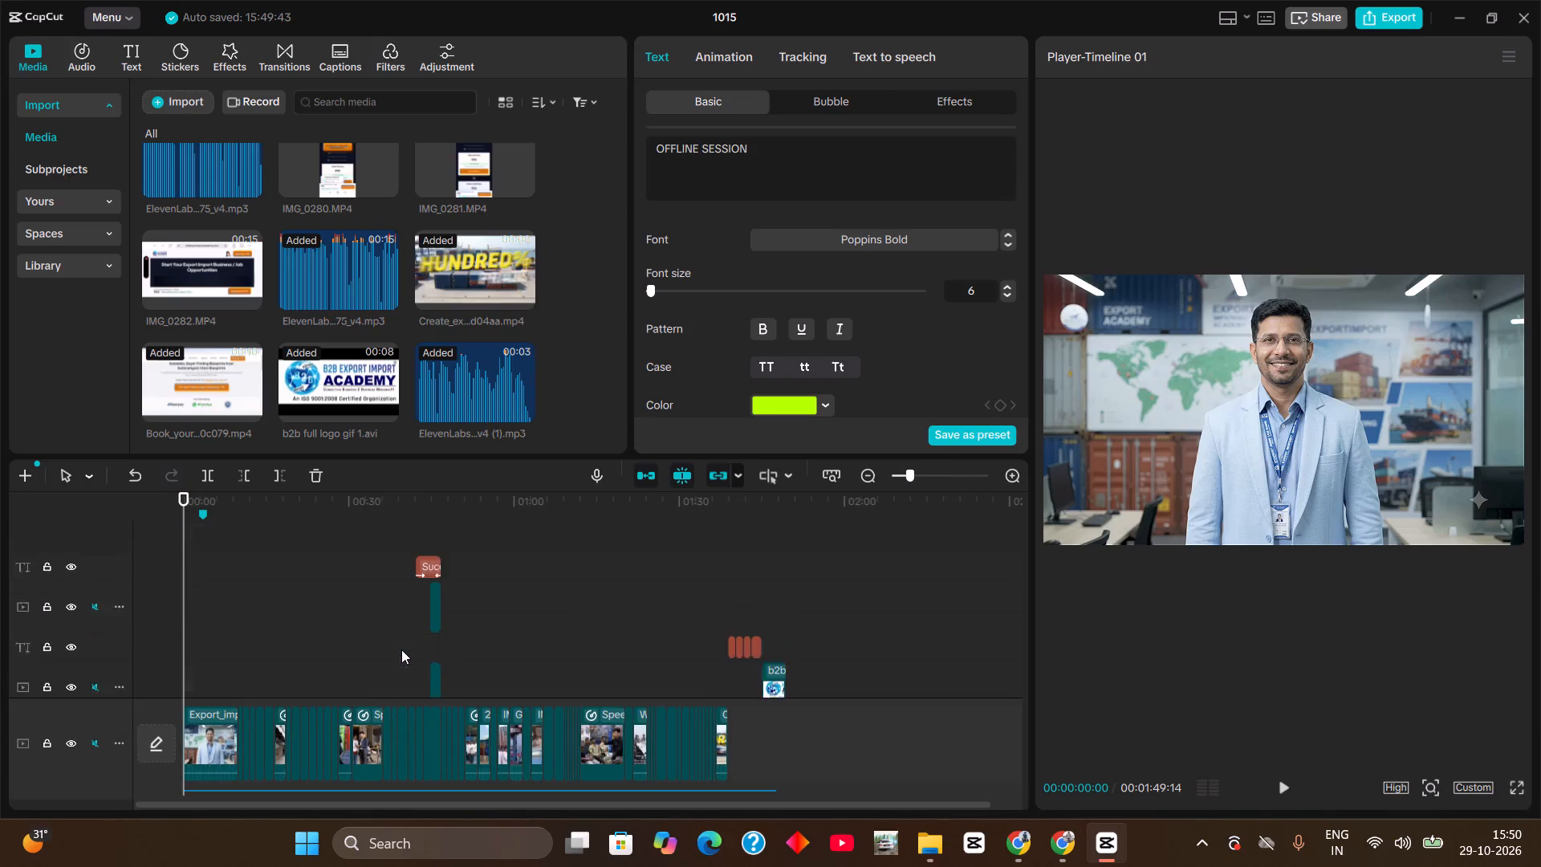
{"action": "scroll", "coordinate": [401, 649], "scroll_direction": "up", "scroll_amount": 2}
{"action": "scroll", "coordinate": [401, 649], "scroll_direction": "down", "scroll_amount": 10}
{"action": "scroll", "coordinate": [401, 649], "scroll_direction": "up", "scroll_amount": 4}
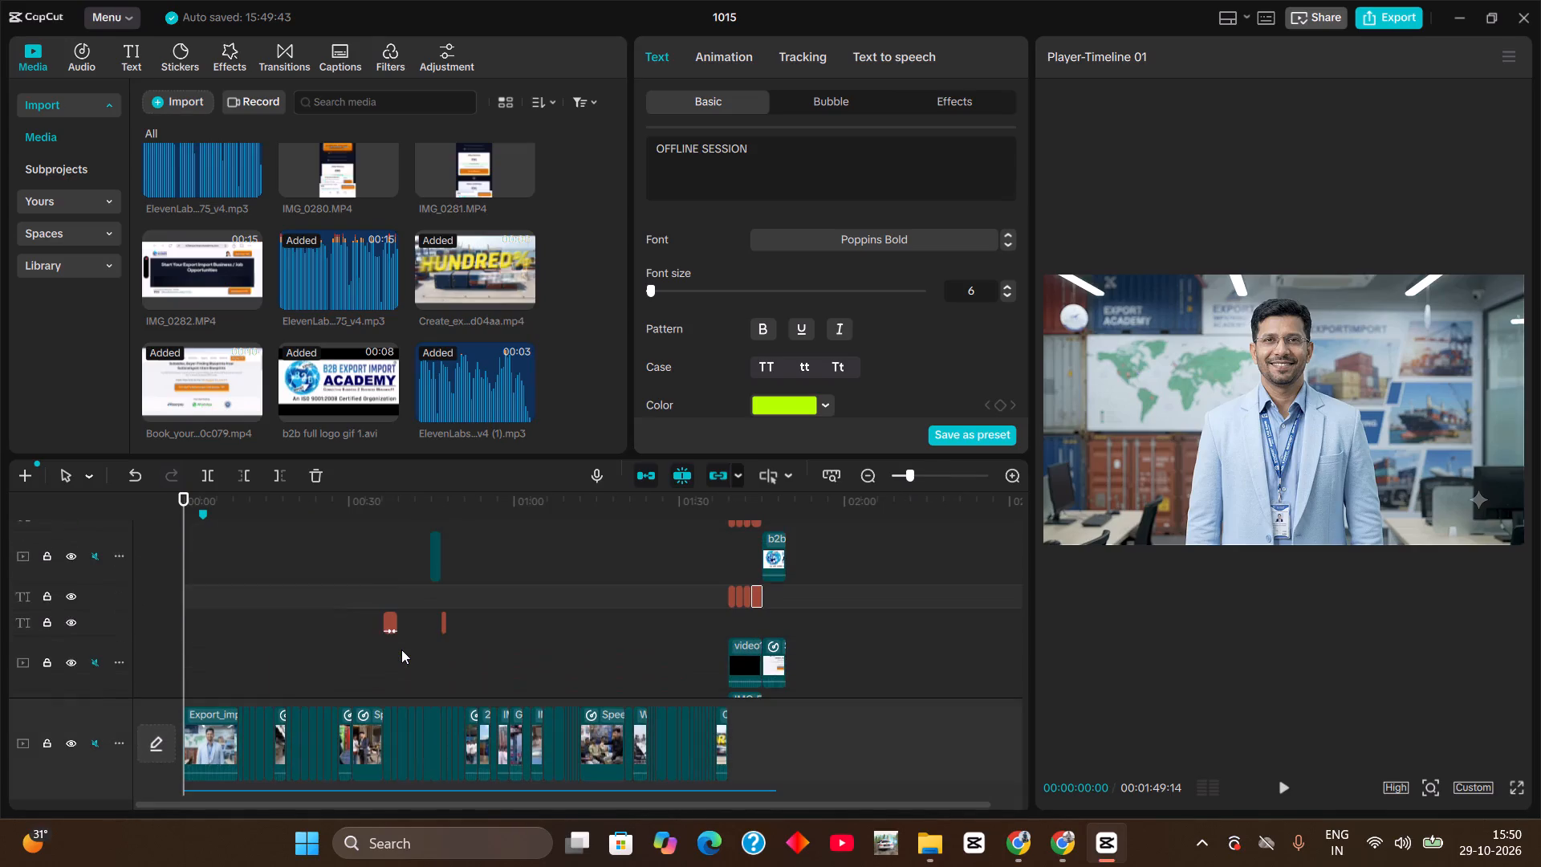
{"action": "scroll", "coordinate": [401, 649], "scroll_direction": "up", "scroll_amount": 5}
{"action": "scroll", "coordinate": [401, 649], "scroll_direction": "down", "scroll_amount": 5}
Examine the stacked video, text and audio tracks across the full length of the timeline at several zoom levels.
{"action": "scroll", "coordinate": [401, 649], "scroll_direction": "down", "scroll_amount": 9}
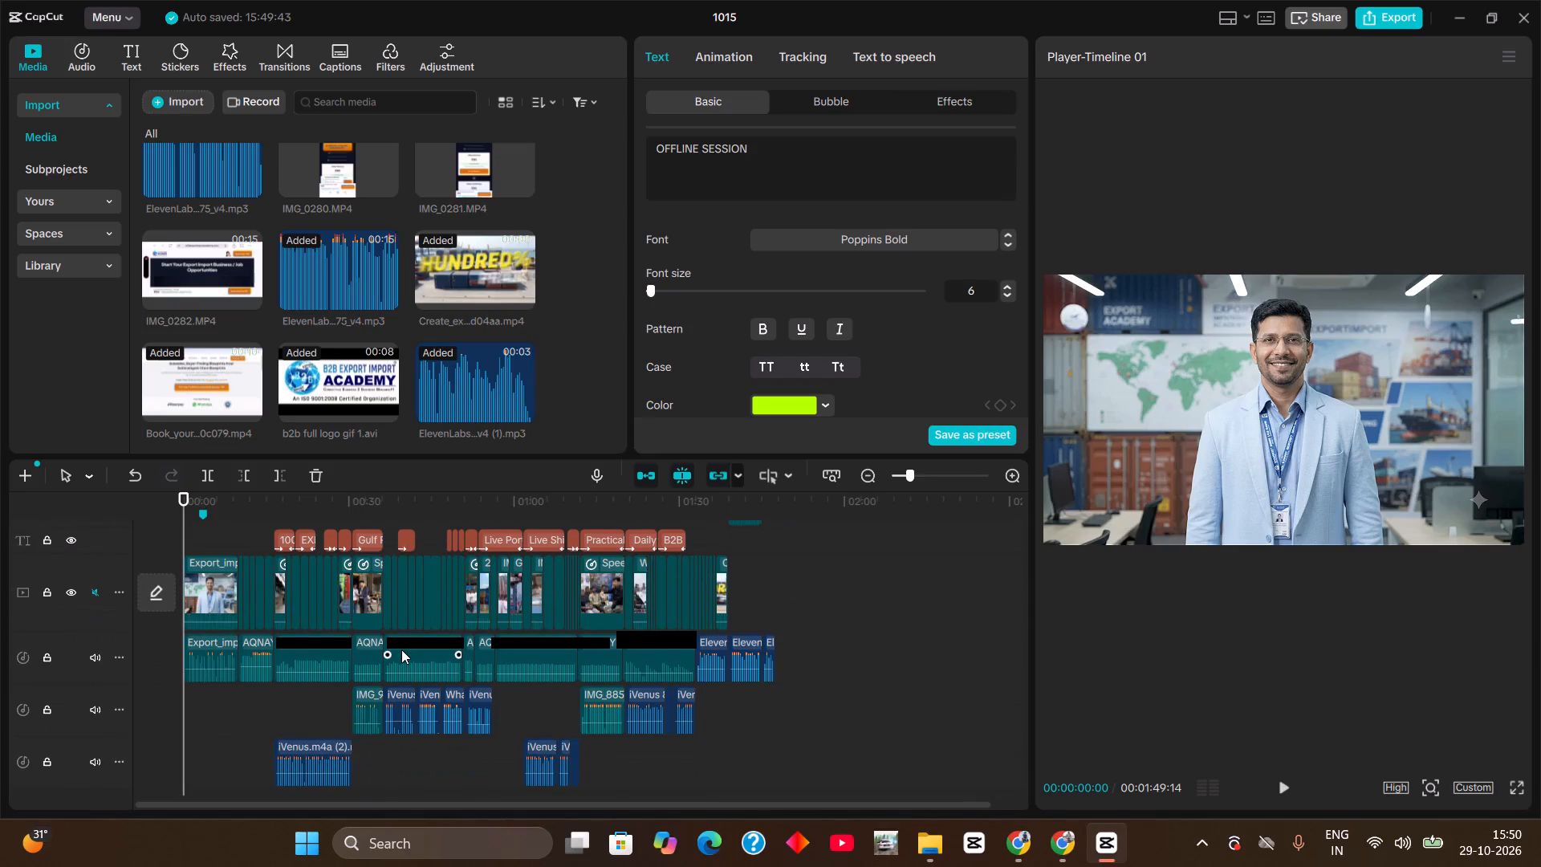
{"action": "scroll", "coordinate": [401, 649], "scroll_direction": "down", "scroll_amount": 2}
{"action": "scroll", "coordinate": [401, 649], "scroll_direction": "up", "scroll_amount": 1}
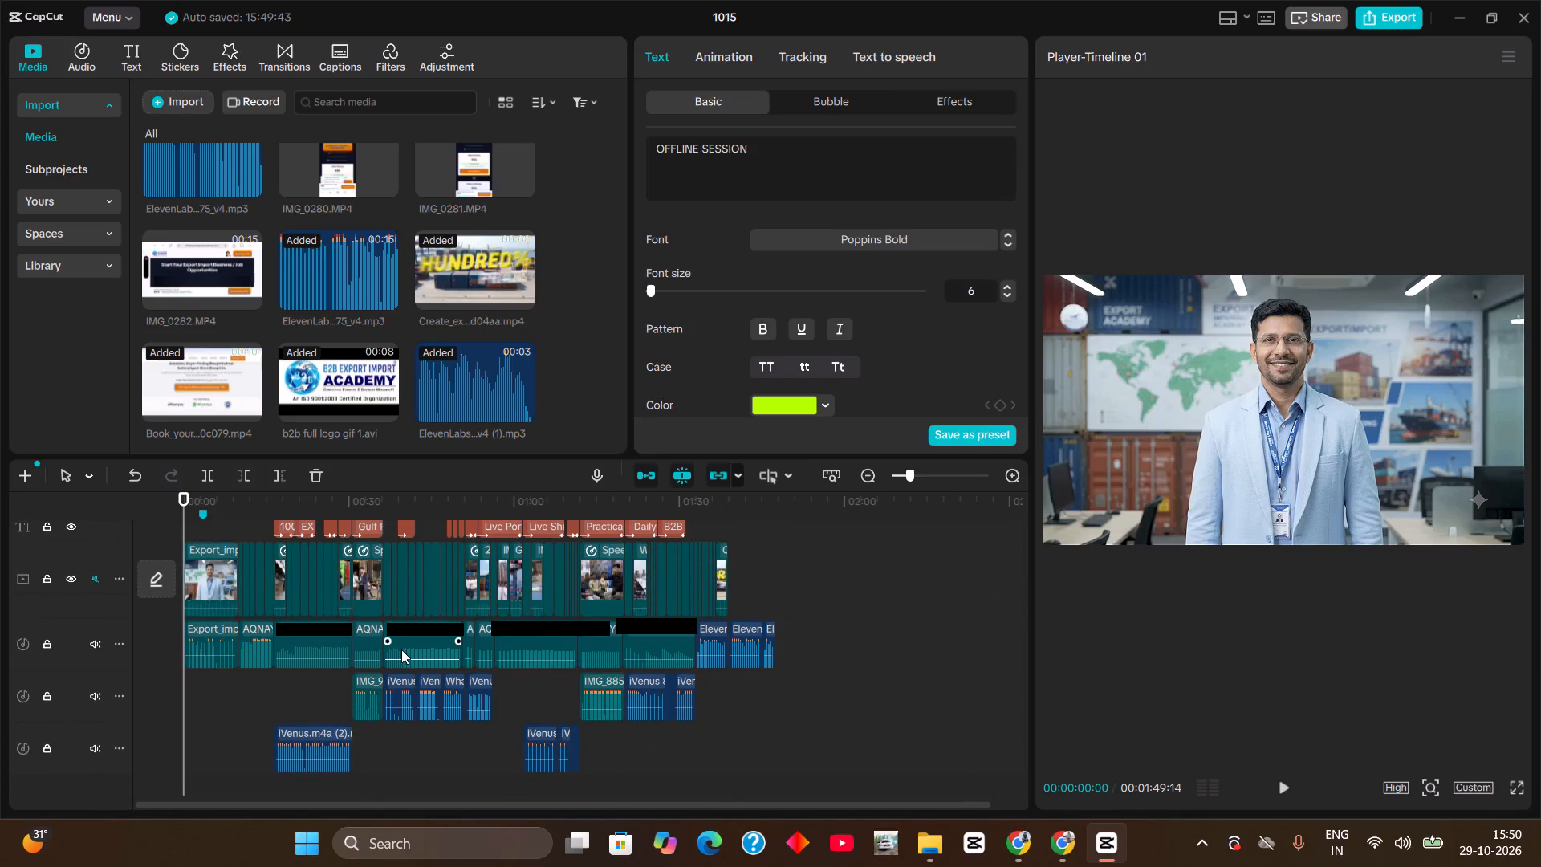
{"action": "left_click", "coordinate": [919, 484]}
{"action": "left_click", "coordinate": [914, 474]}
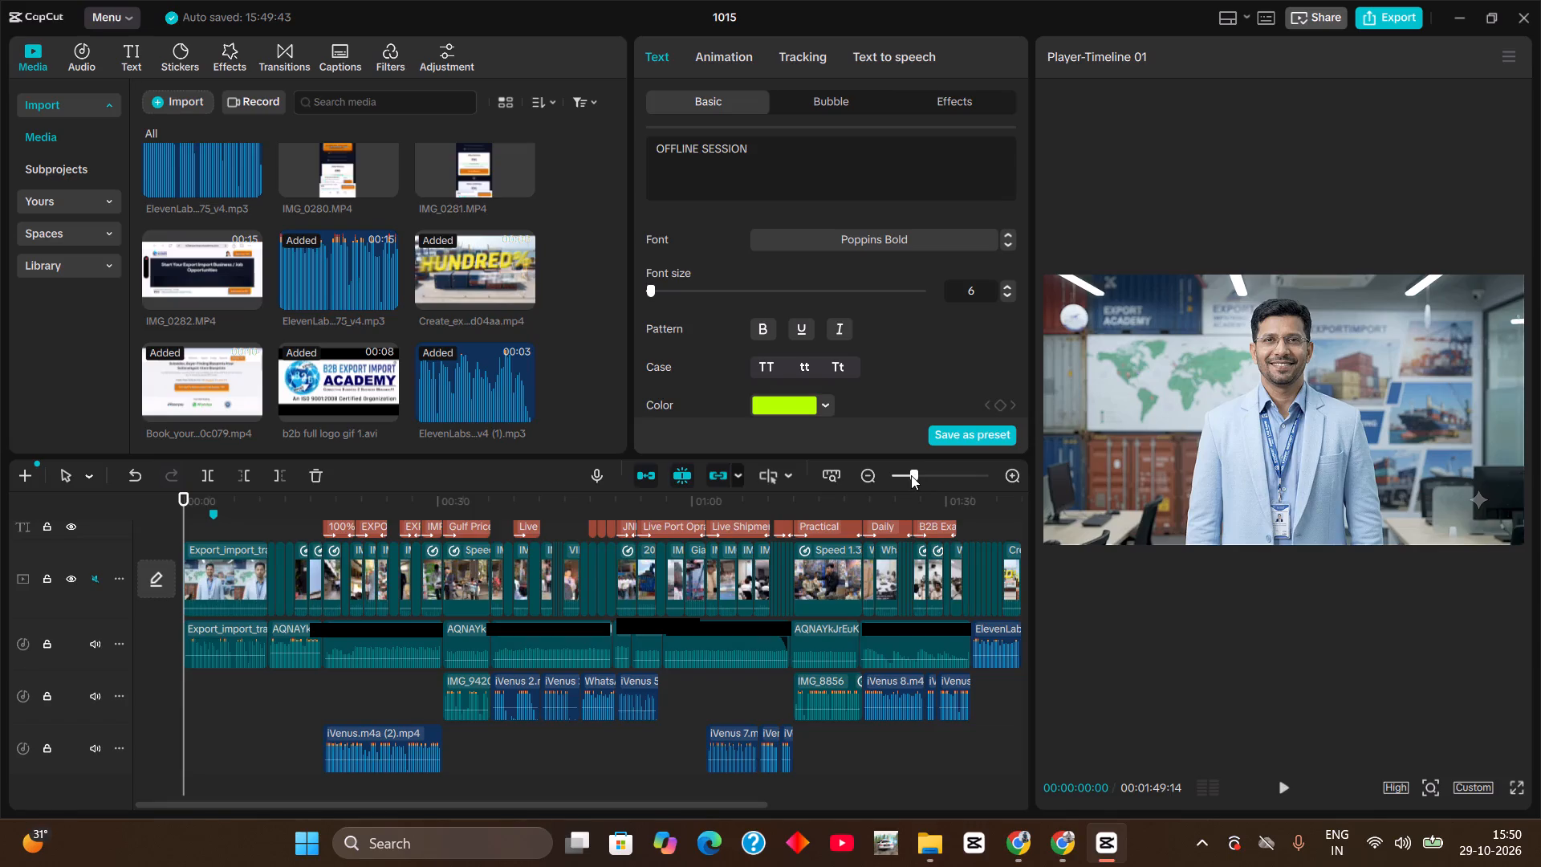
{"action": "scroll", "coordinate": [476, 672], "scroll_direction": "up", "scroll_amount": 2}
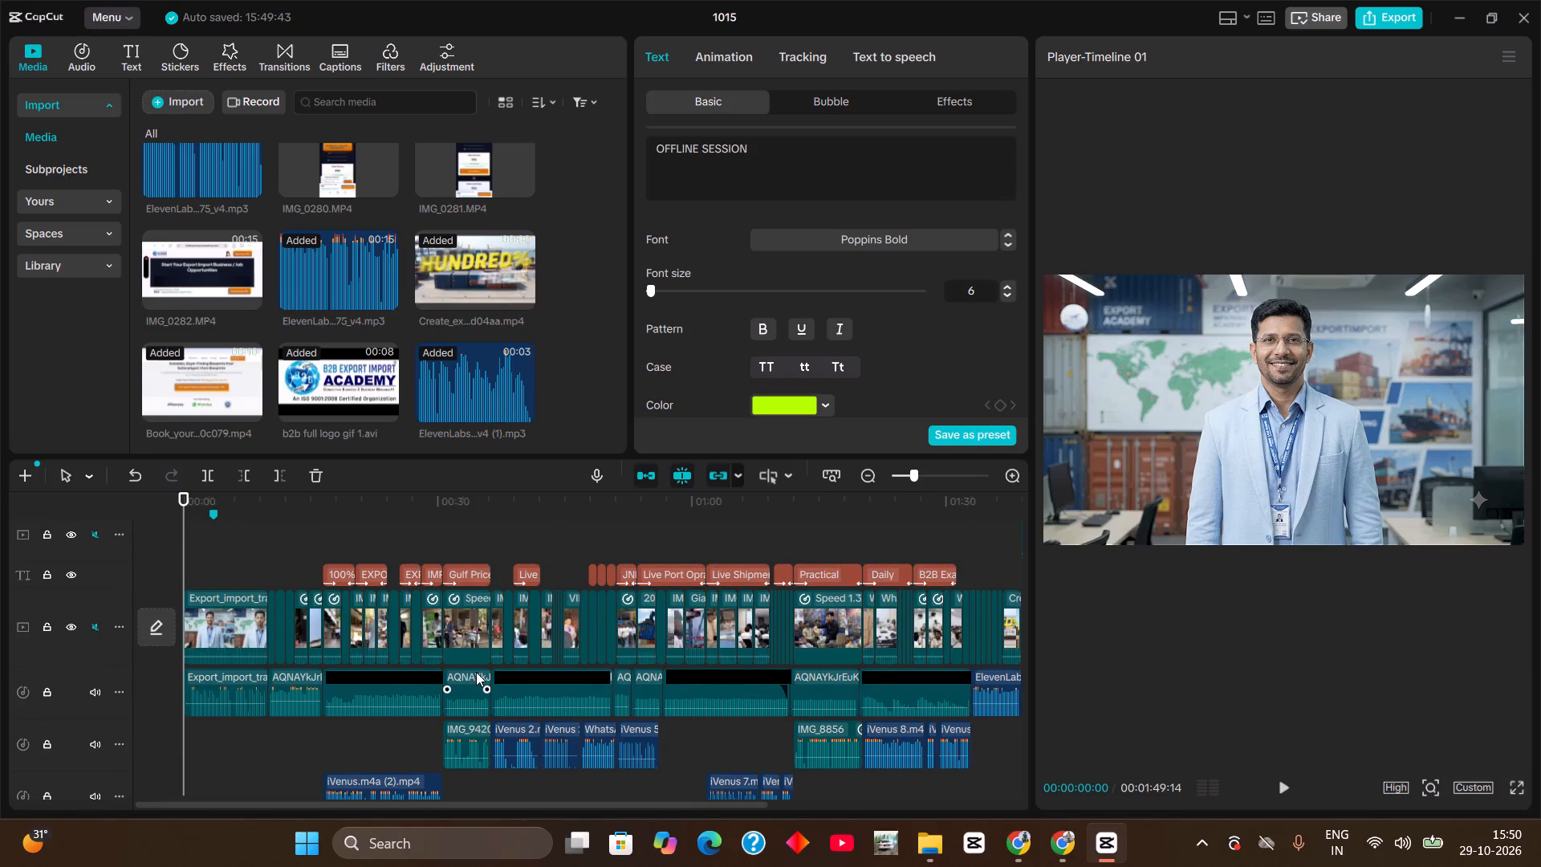
{"action": "scroll", "coordinate": [476, 672], "scroll_direction": "up", "scroll_amount": 16}
{"action": "scroll", "coordinate": [479, 673], "scroll_direction": "down", "scroll_amount": 7}
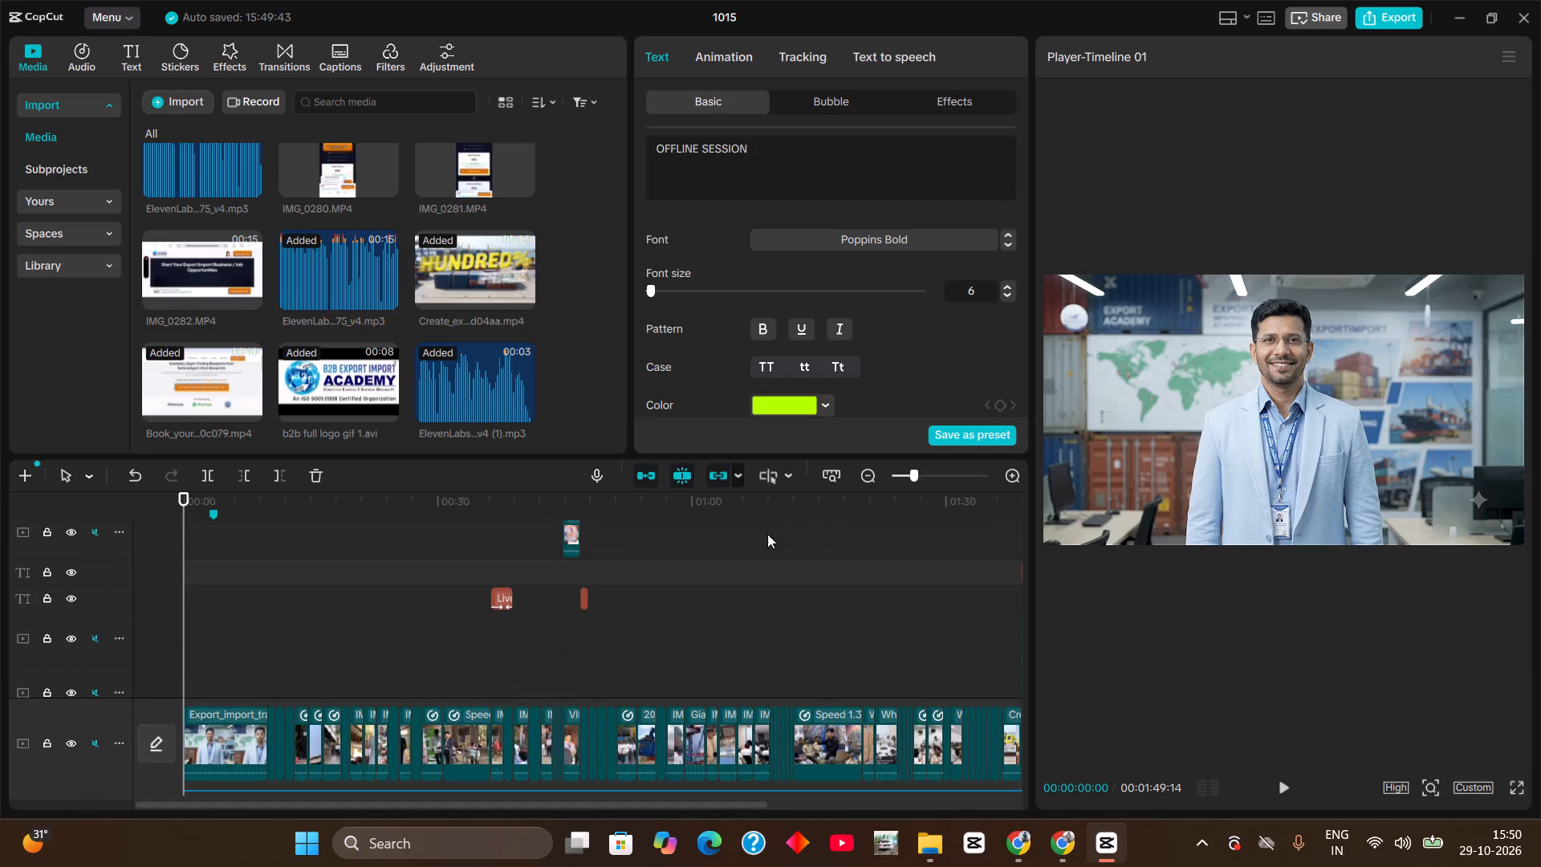
{"action": "left_click_drag", "start_coordinate": [899, 473], "coordinate": [866, 468]}
{"action": "scroll", "coordinate": [522, 617], "scroll_direction": "down", "scroll_amount": 9}
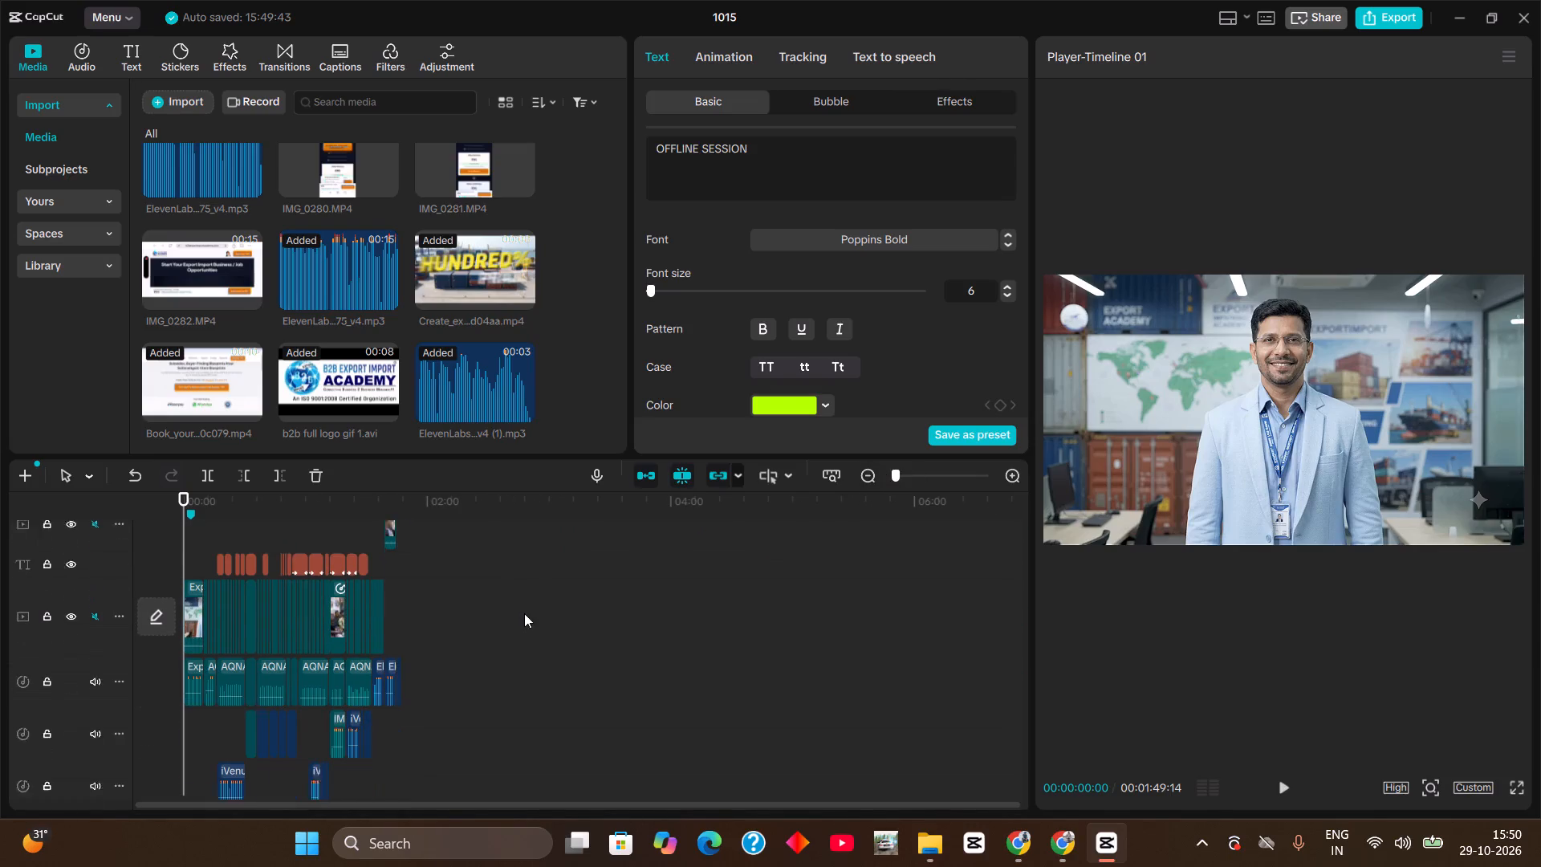
{"action": "left_click", "coordinate": [906, 480]}
{"action": "left_click", "coordinate": [913, 480]}
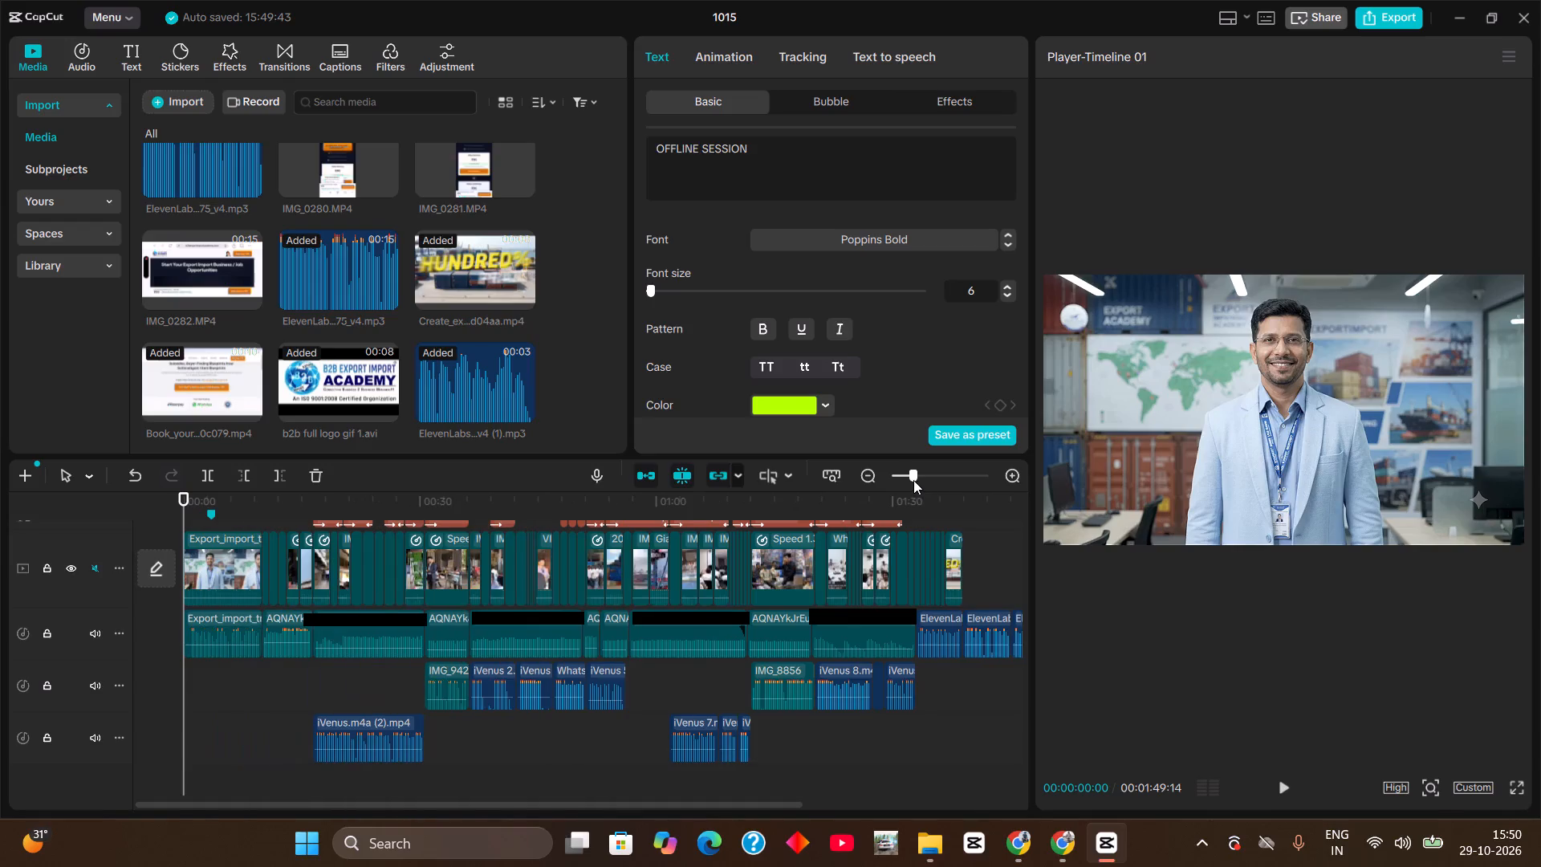
{"action": "scroll", "coordinate": [474, 641], "scroll_direction": "up", "scroll_amount": 5}
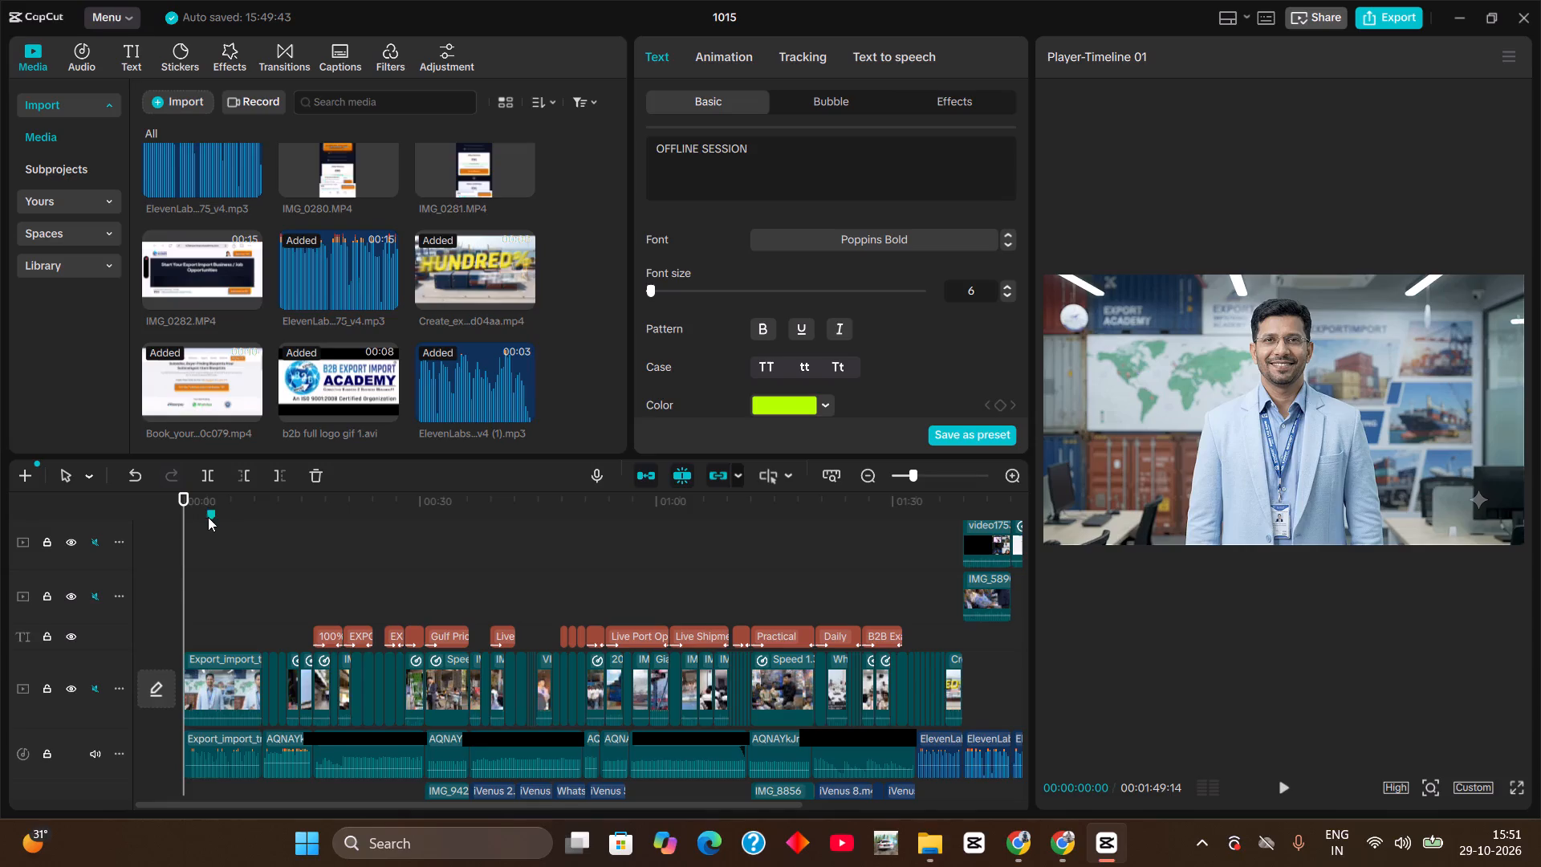
Delete the timeline marker near the start of the sequence.
{"action": "left_click_drag", "start_coordinate": [213, 515], "coordinate": [245, 513]}
{"action": "left_click", "coordinate": [245, 513]}
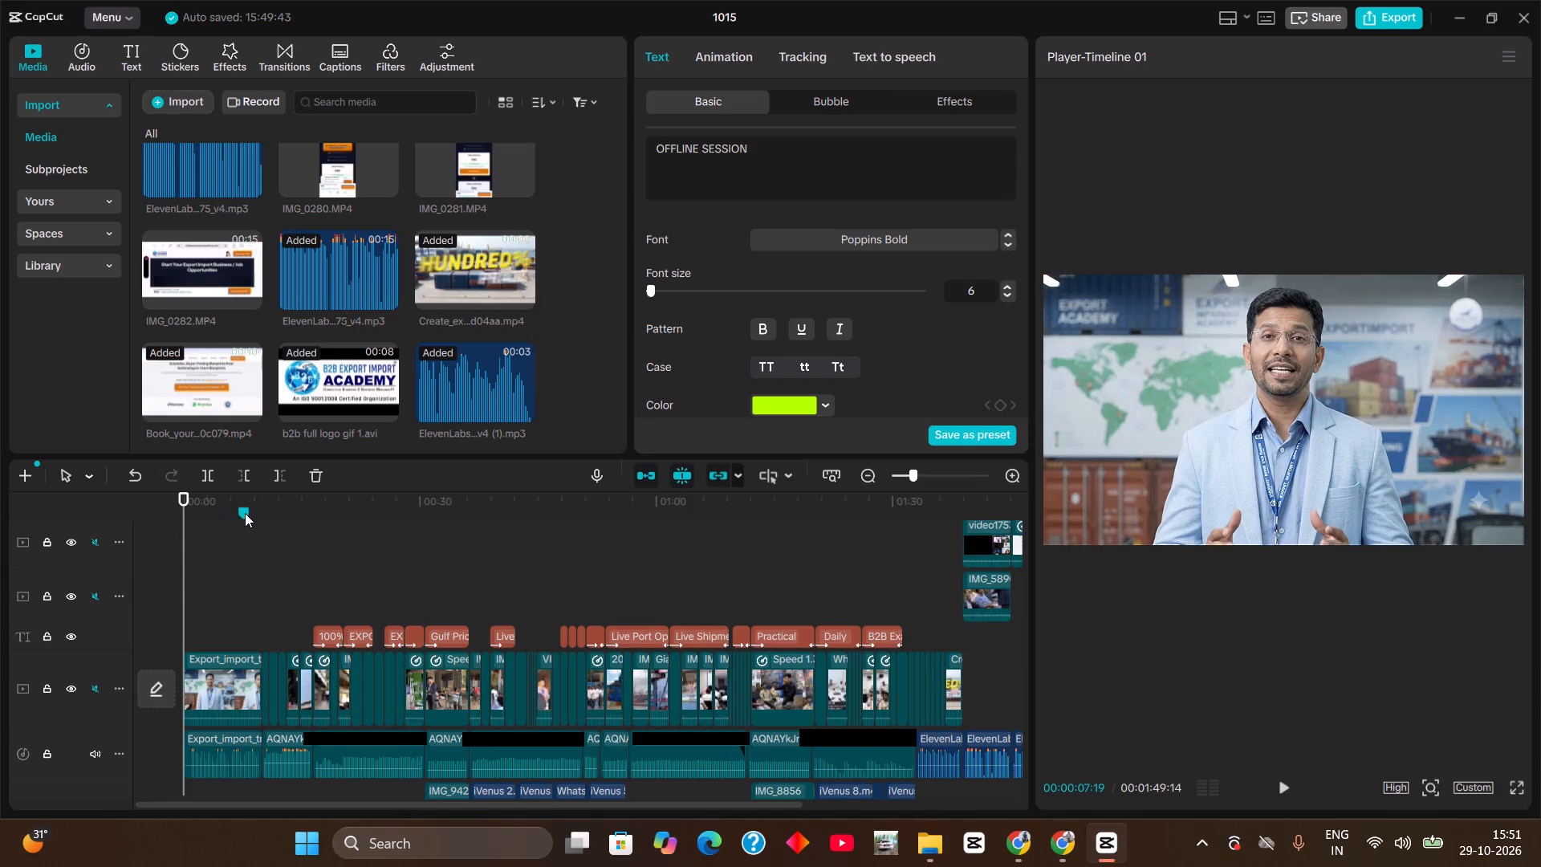
{"action": "right_click", "coordinate": [245, 513]}
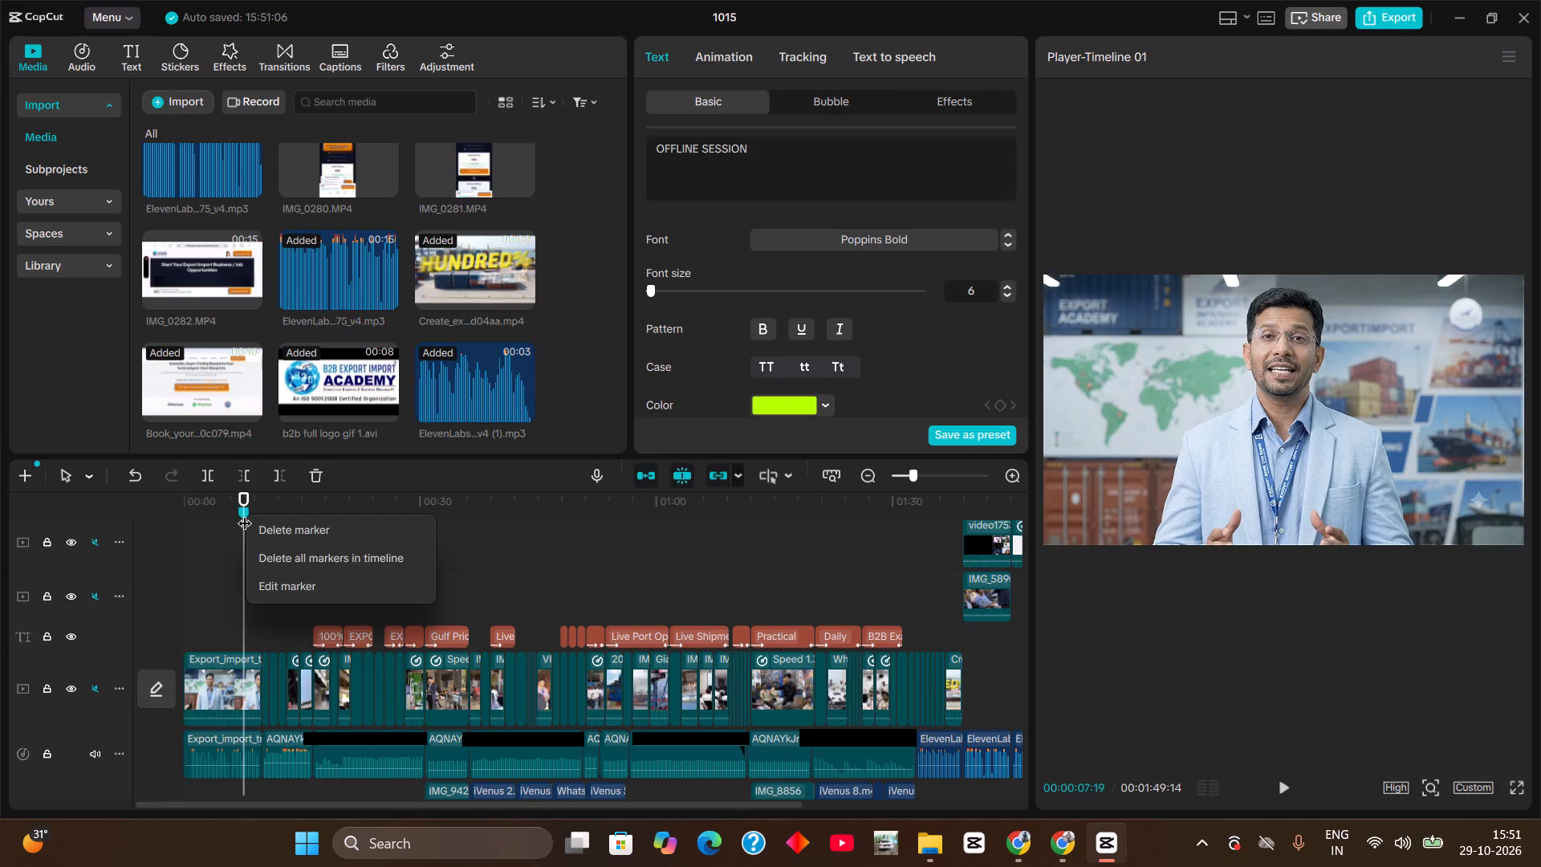
{"action": "left_click", "coordinate": [307, 530]}
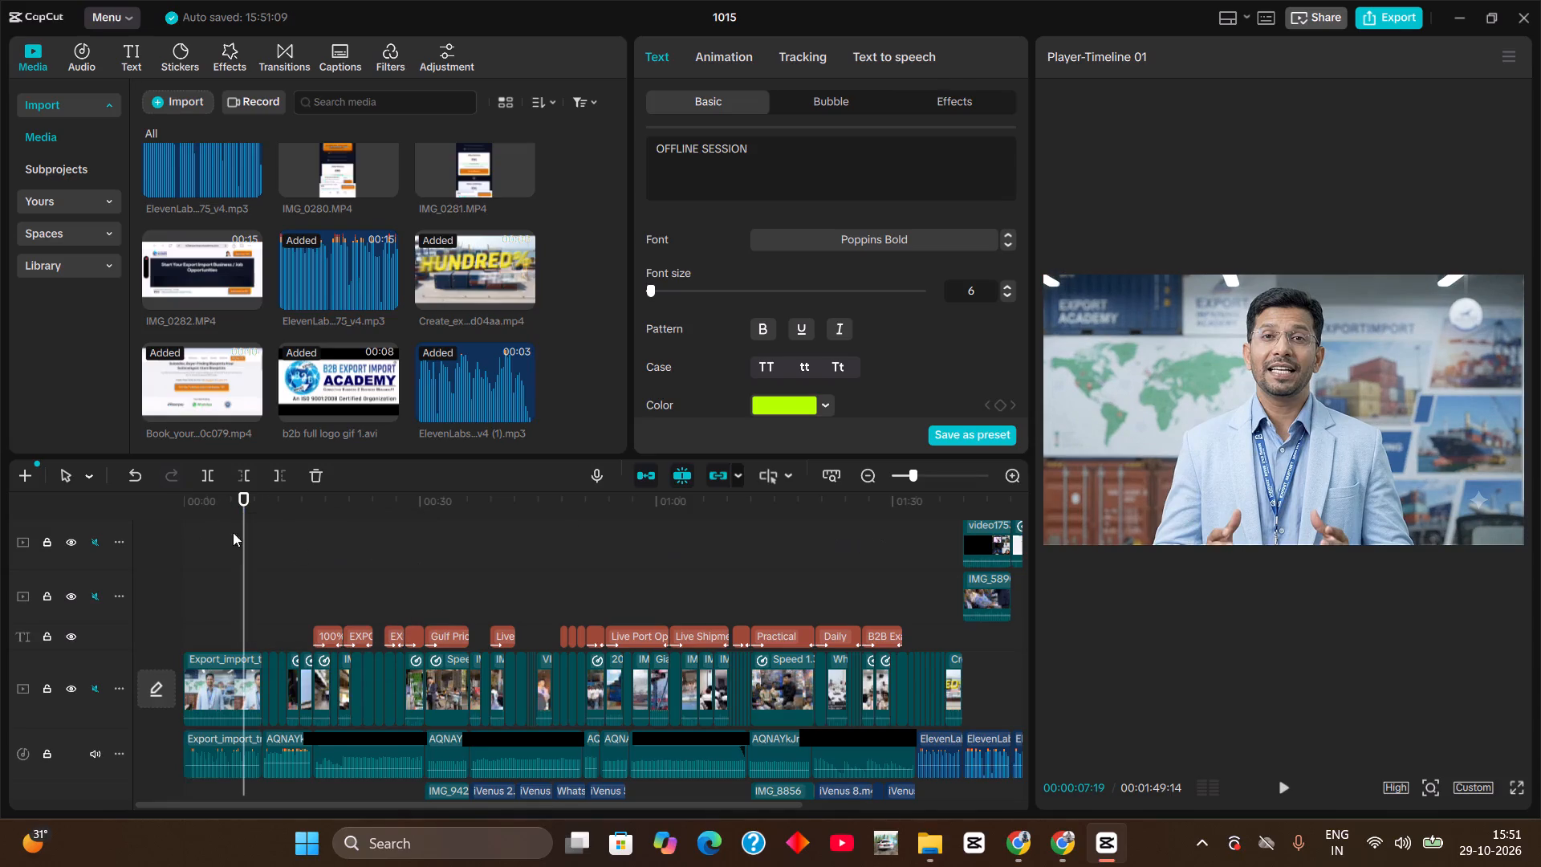
Scrub through the opening footage up to about 00:00:38:28, return to 00:00:13:03 and inspect the clips and audio tracks.
{"action": "left_click_drag", "start_coordinate": [231, 501], "coordinate": [217, 543]}
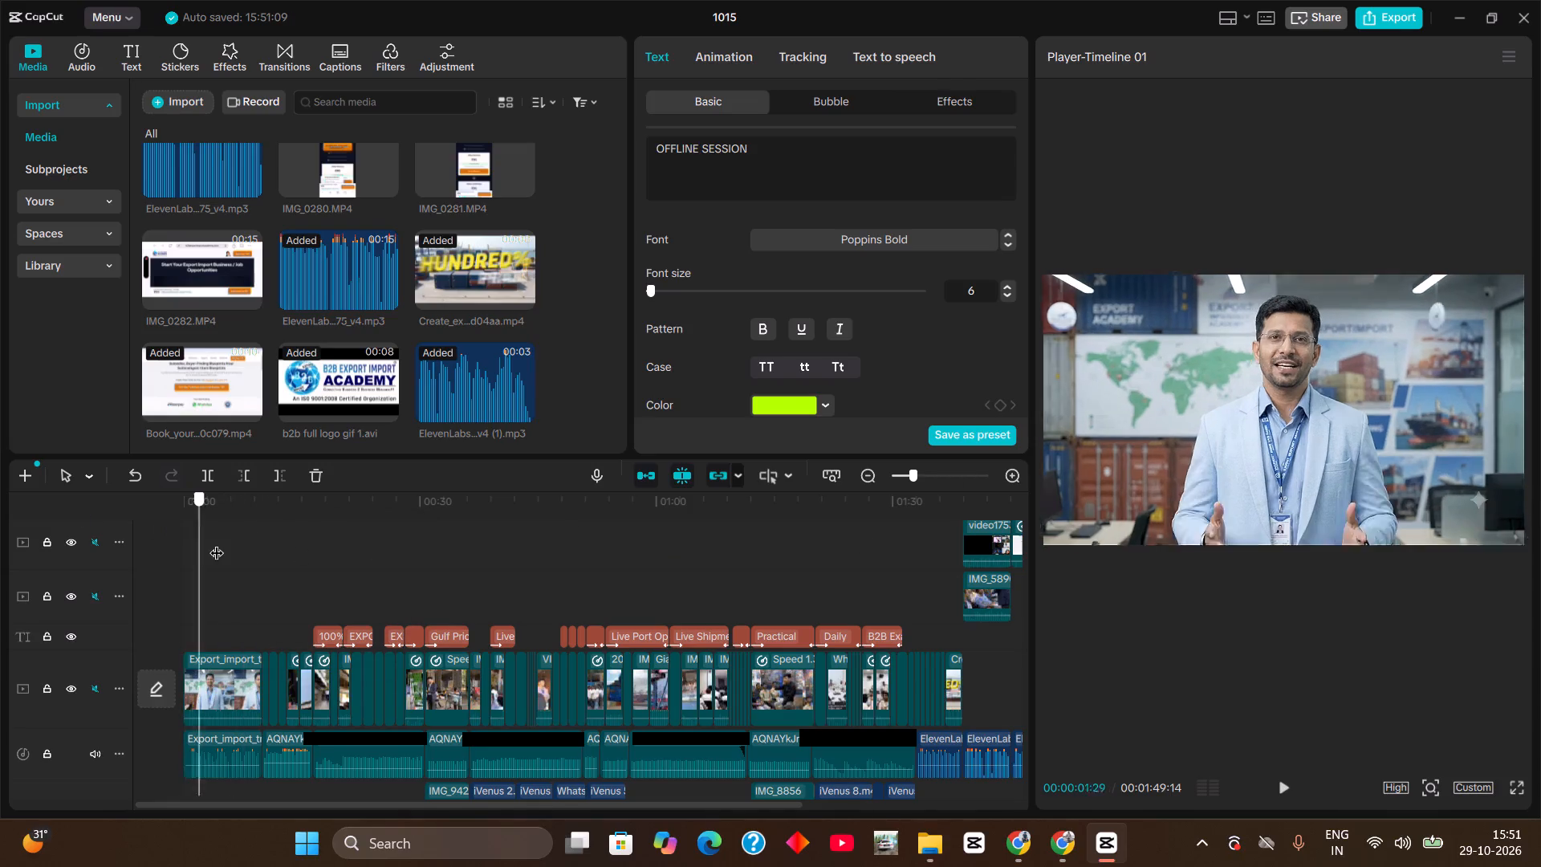
{"action": "left_click_drag", "start_coordinate": [217, 543], "coordinate": [295, 554]}
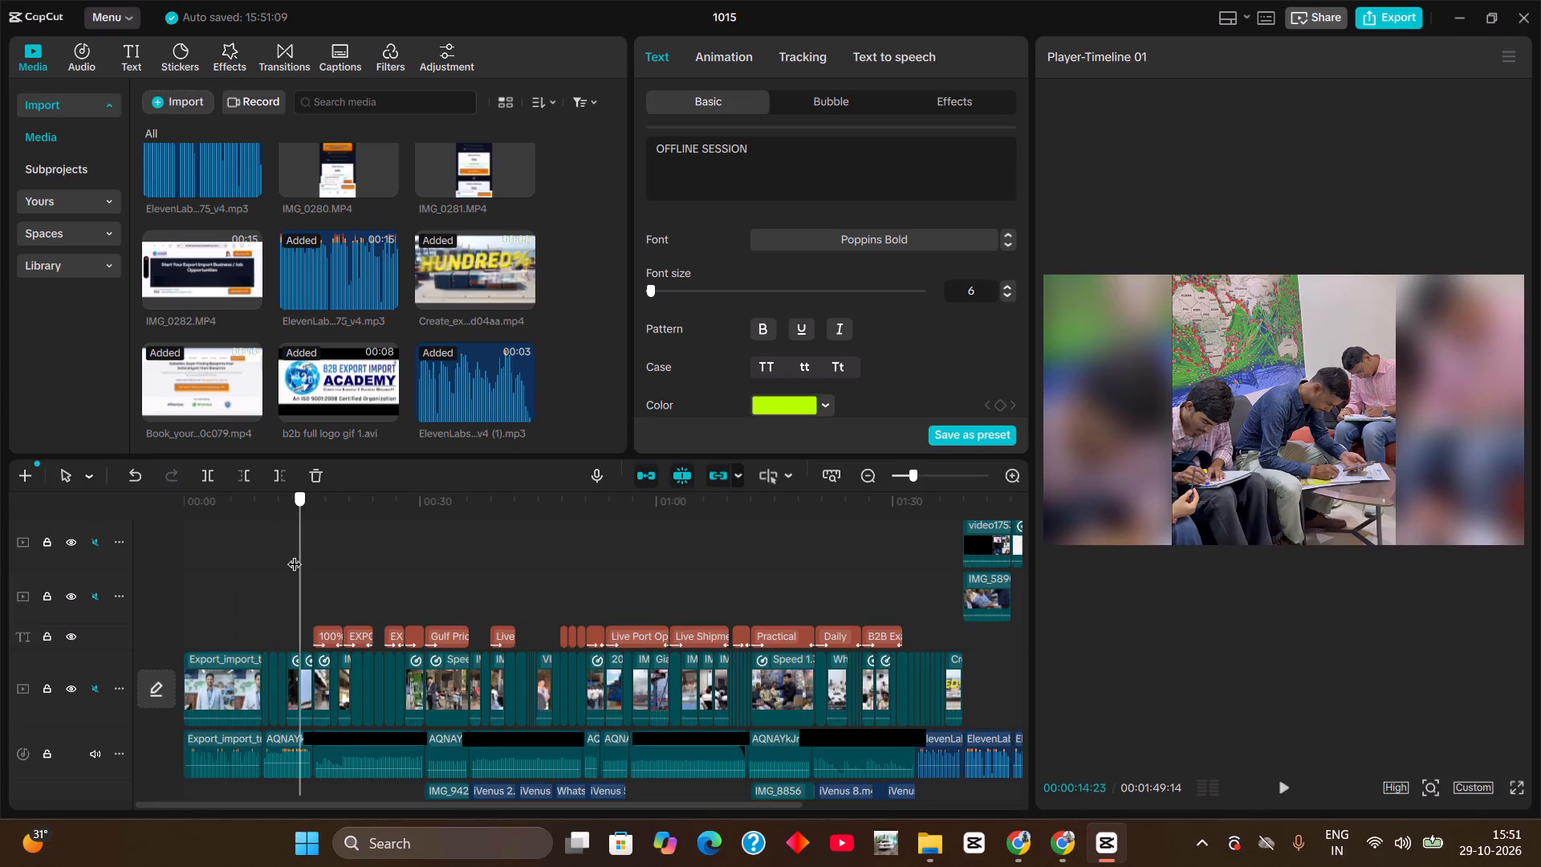
{"action": "left_click_drag", "start_coordinate": [295, 554], "coordinate": [489, 566]}
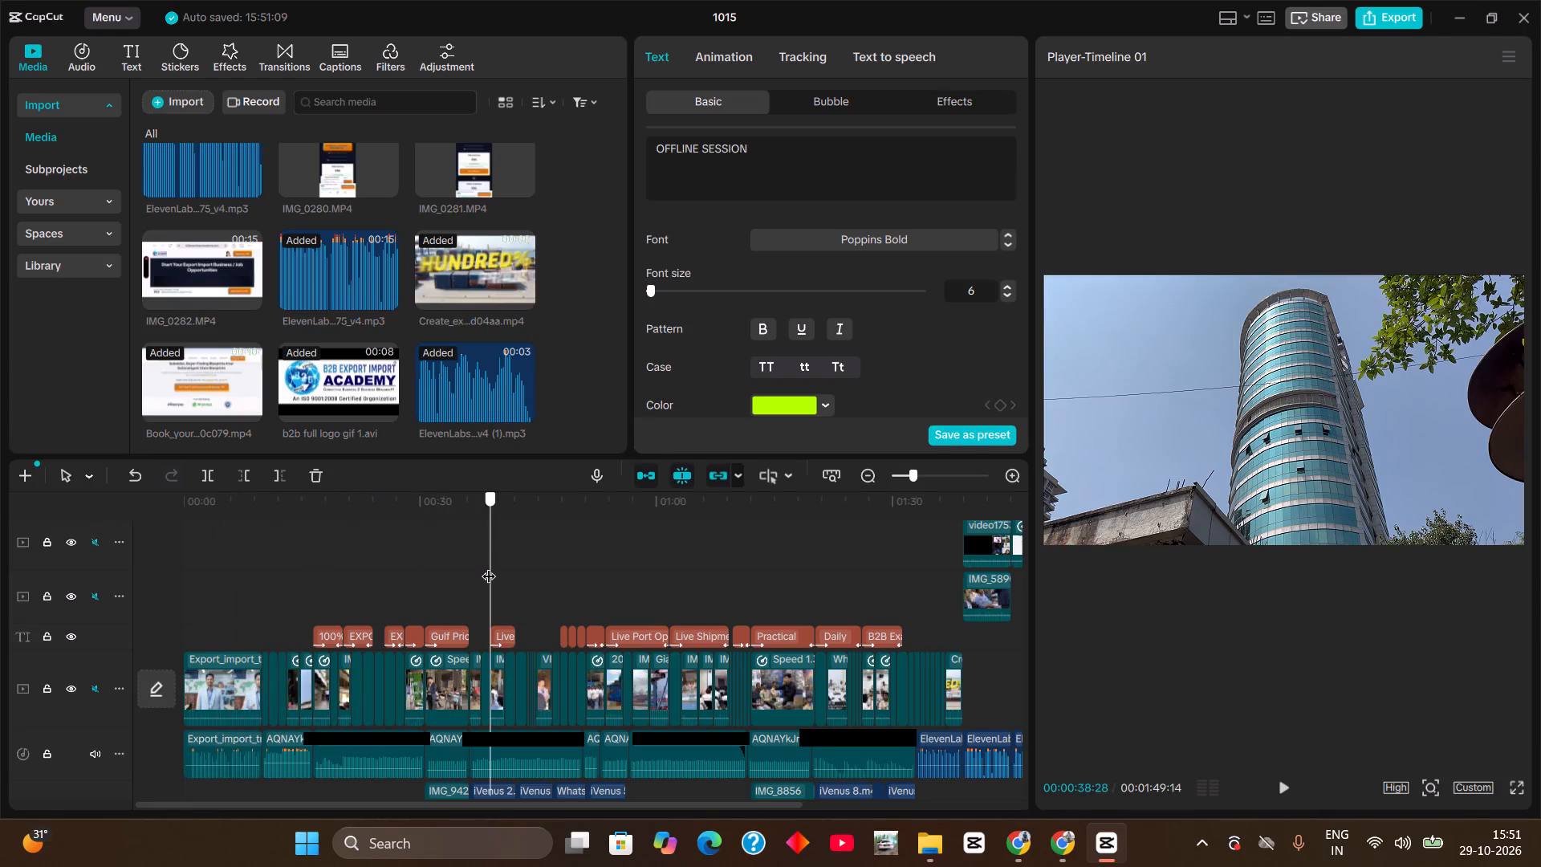
{"action": "left_click_drag", "start_coordinate": [489, 566], "coordinate": [289, 555]}
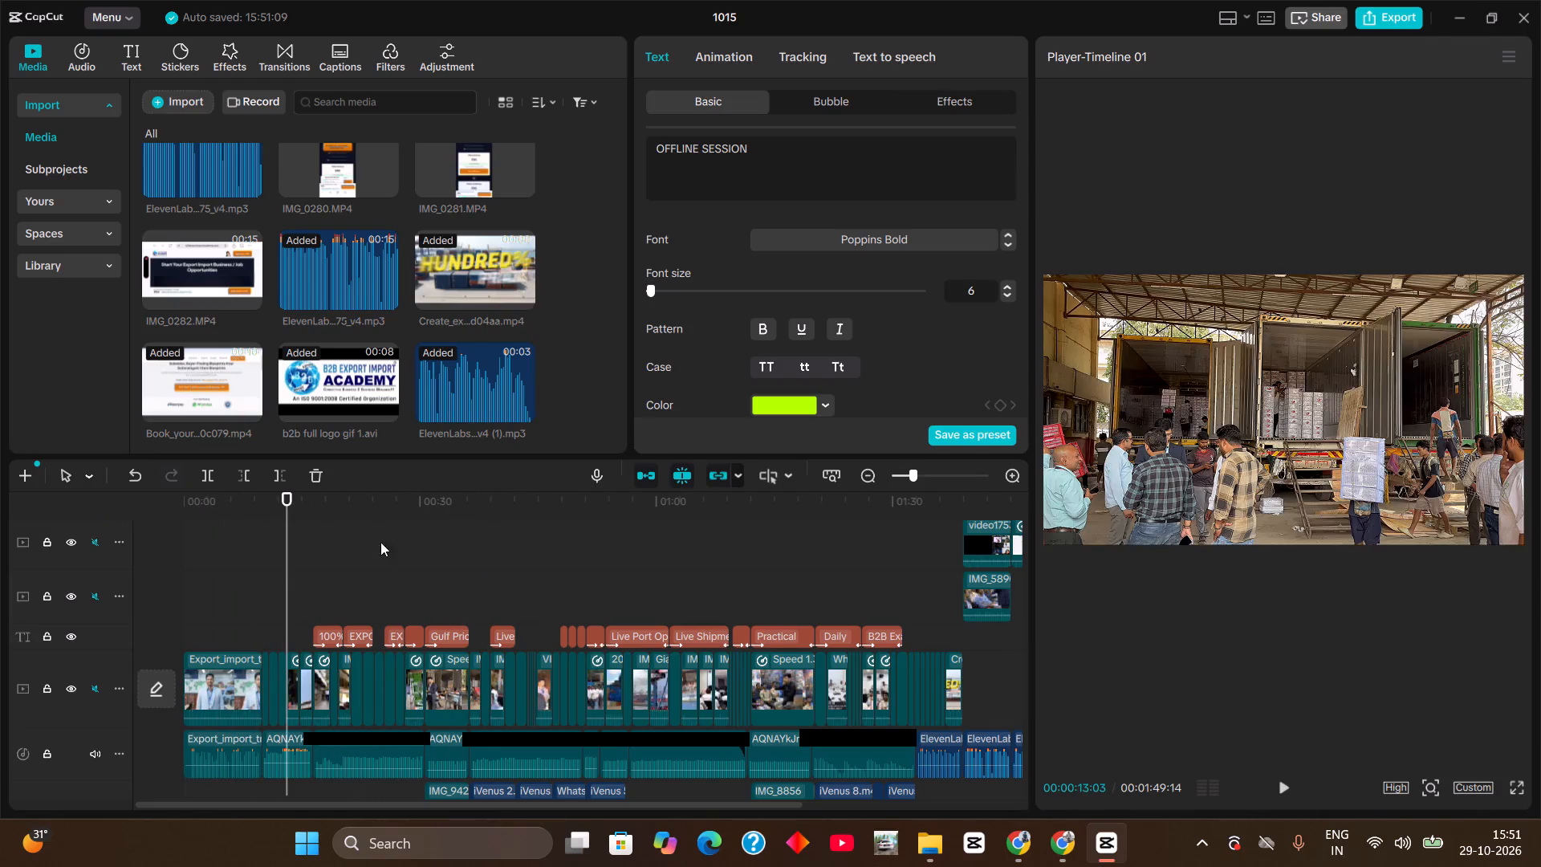
{"action": "left_click_drag", "start_coordinate": [920, 474], "coordinate": [935, 475]}
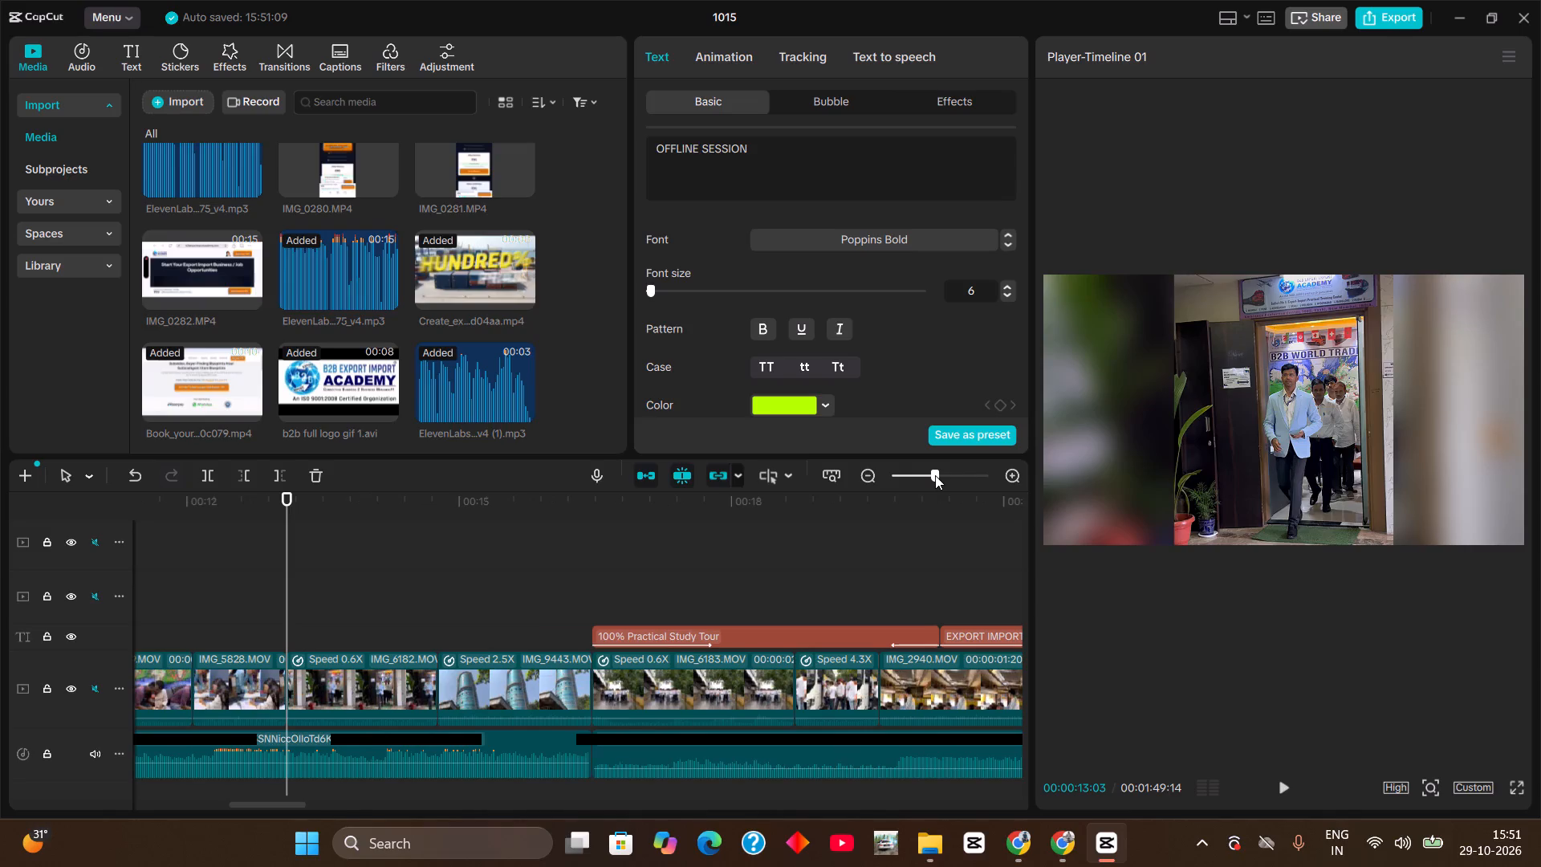
{"action": "left_click", "coordinate": [905, 474]}
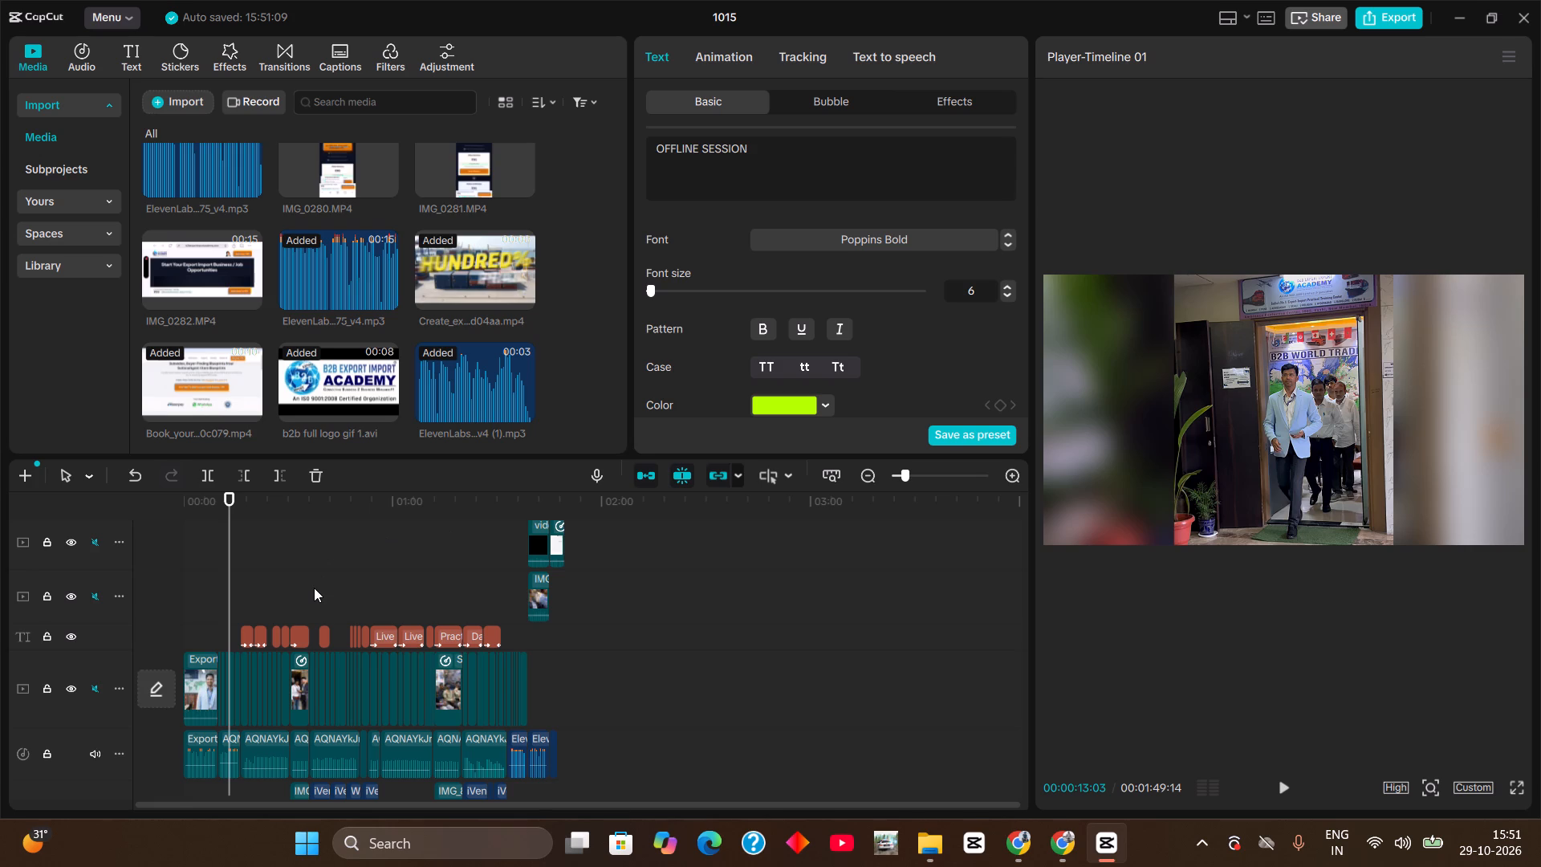
{"action": "scroll", "coordinate": [315, 761], "scroll_direction": "down", "scroll_amount": 2}
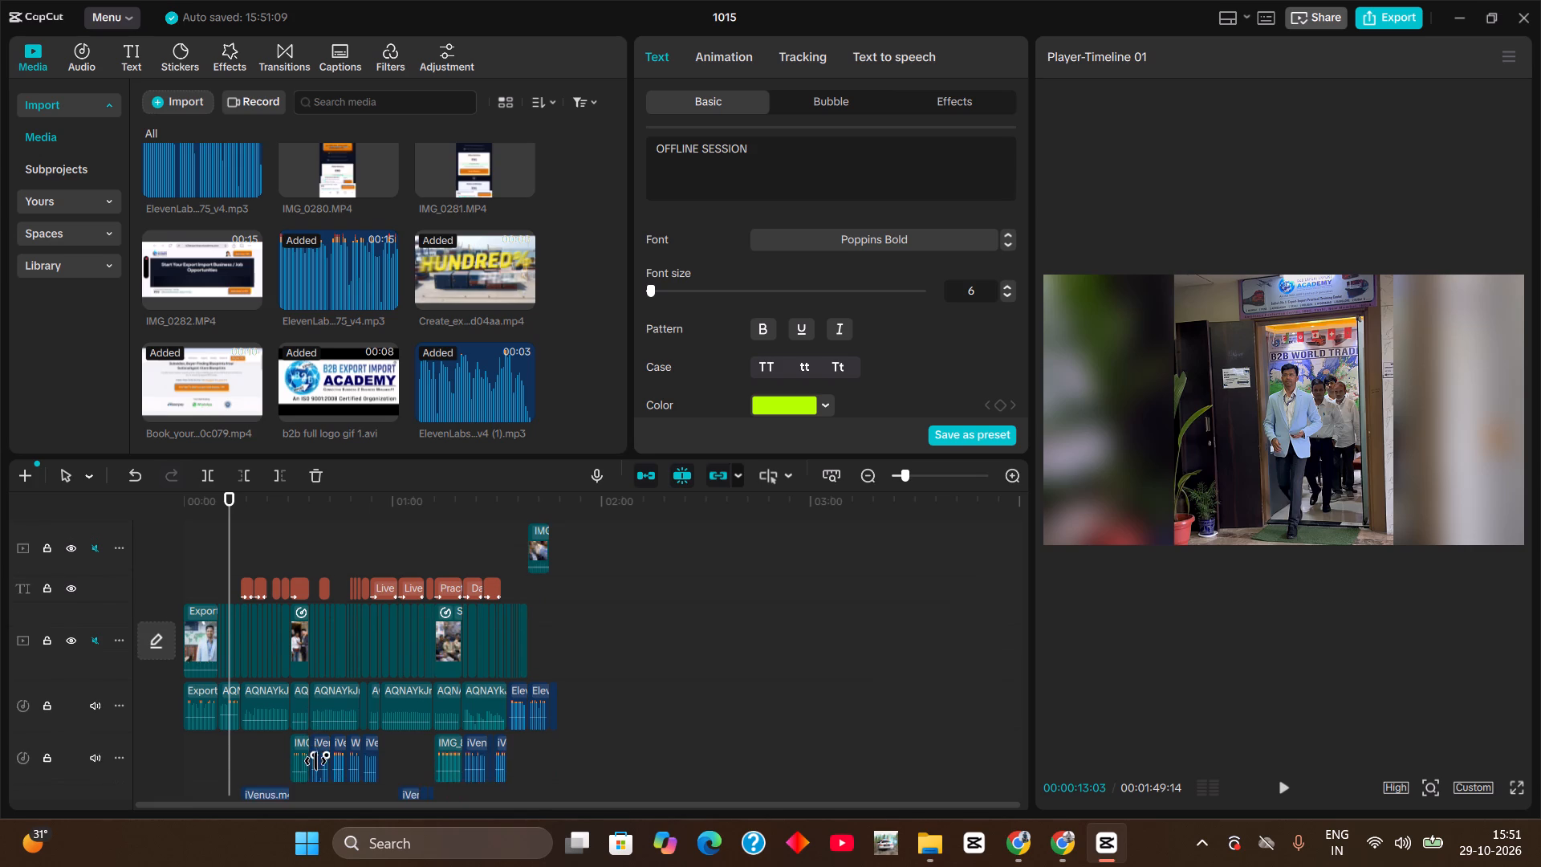
{"action": "scroll", "coordinate": [315, 761], "scroll_direction": "down", "scroll_amount": 3}
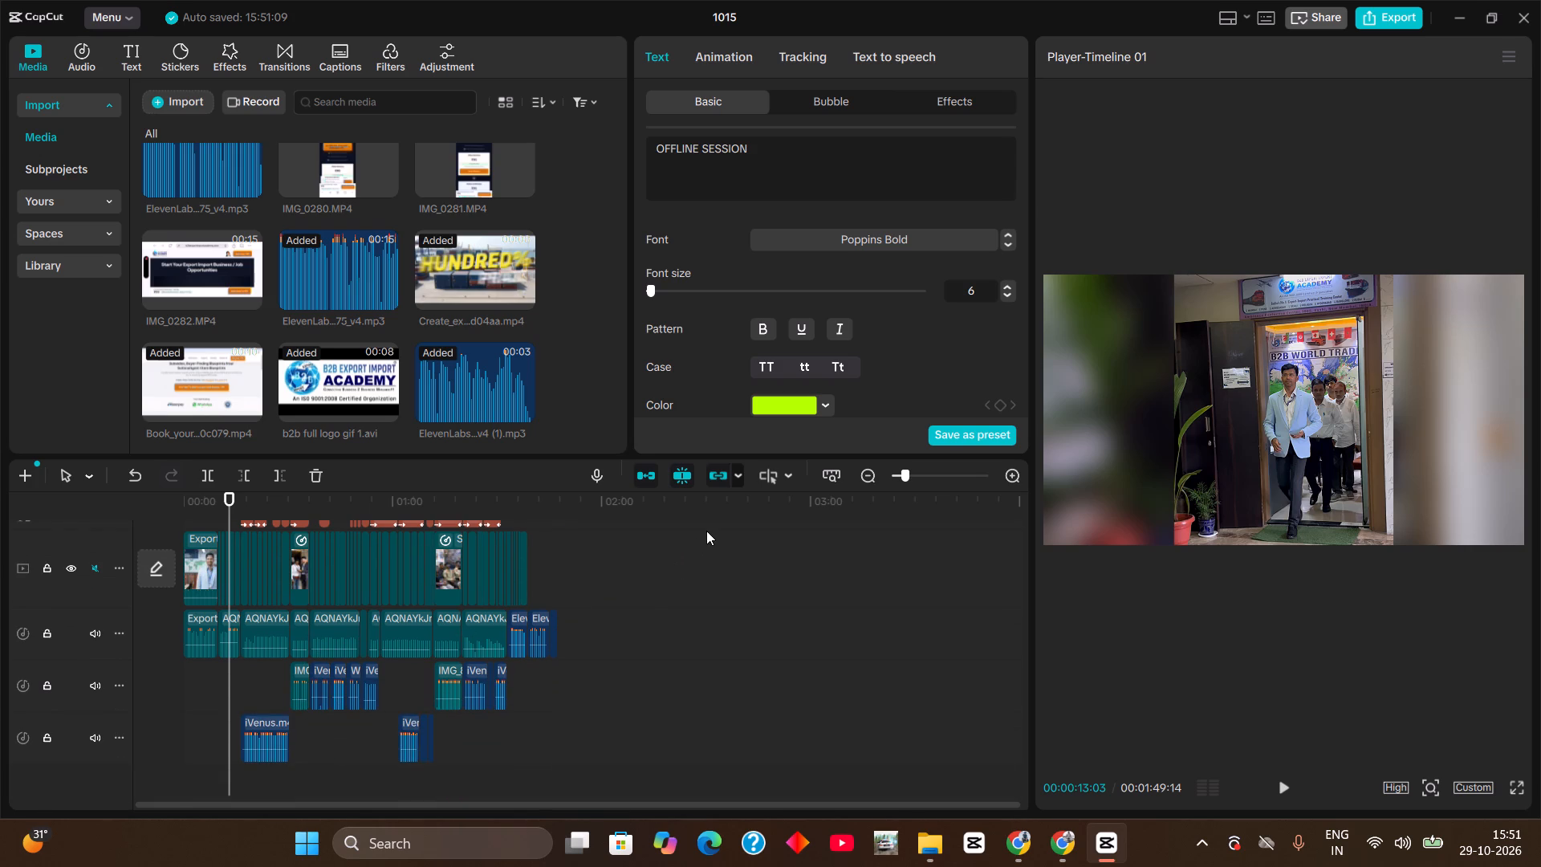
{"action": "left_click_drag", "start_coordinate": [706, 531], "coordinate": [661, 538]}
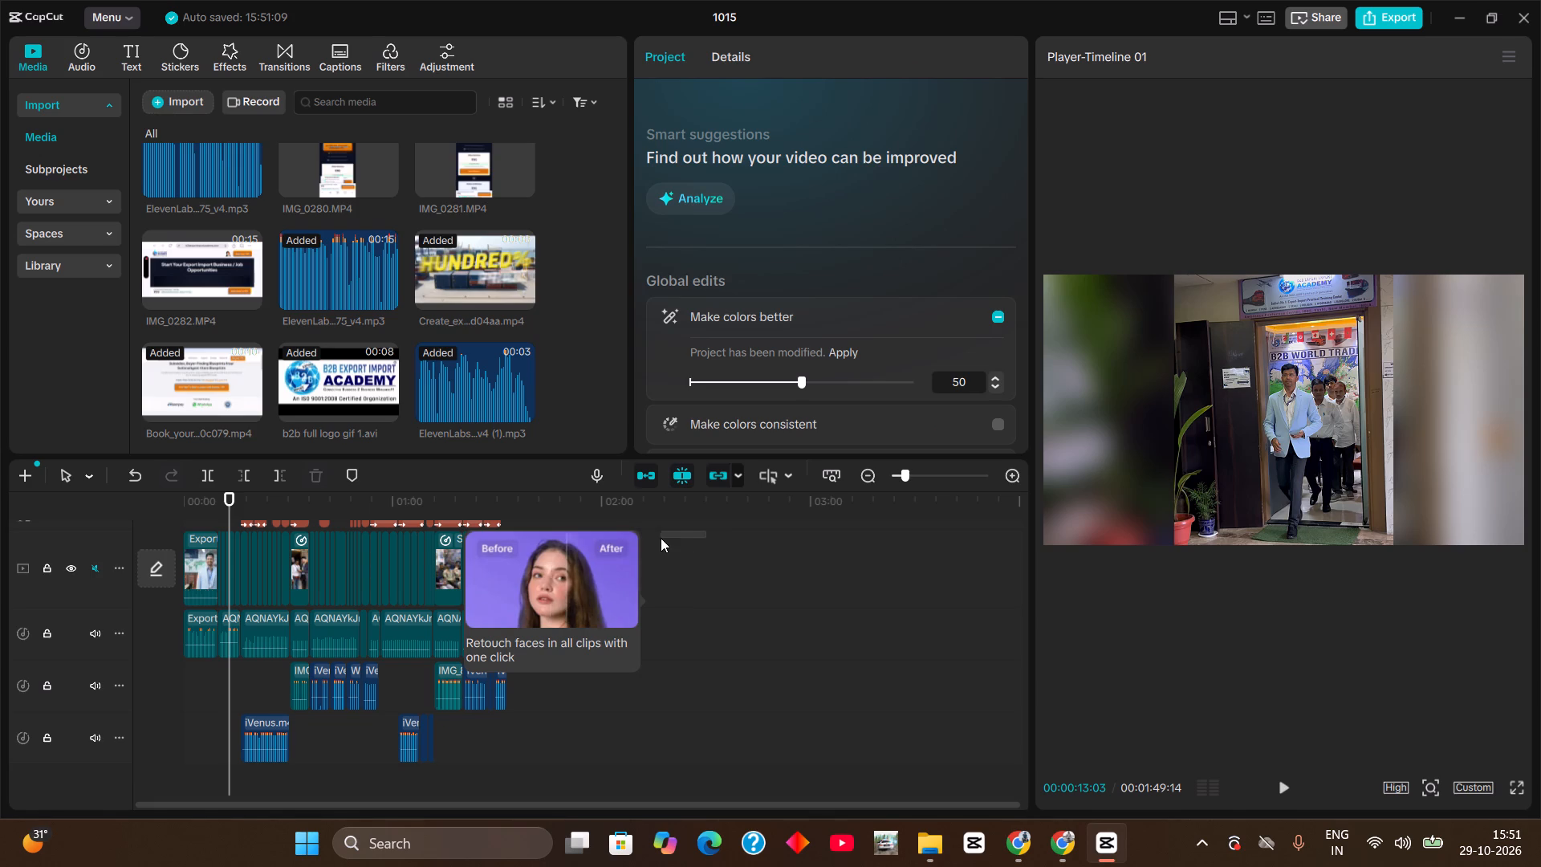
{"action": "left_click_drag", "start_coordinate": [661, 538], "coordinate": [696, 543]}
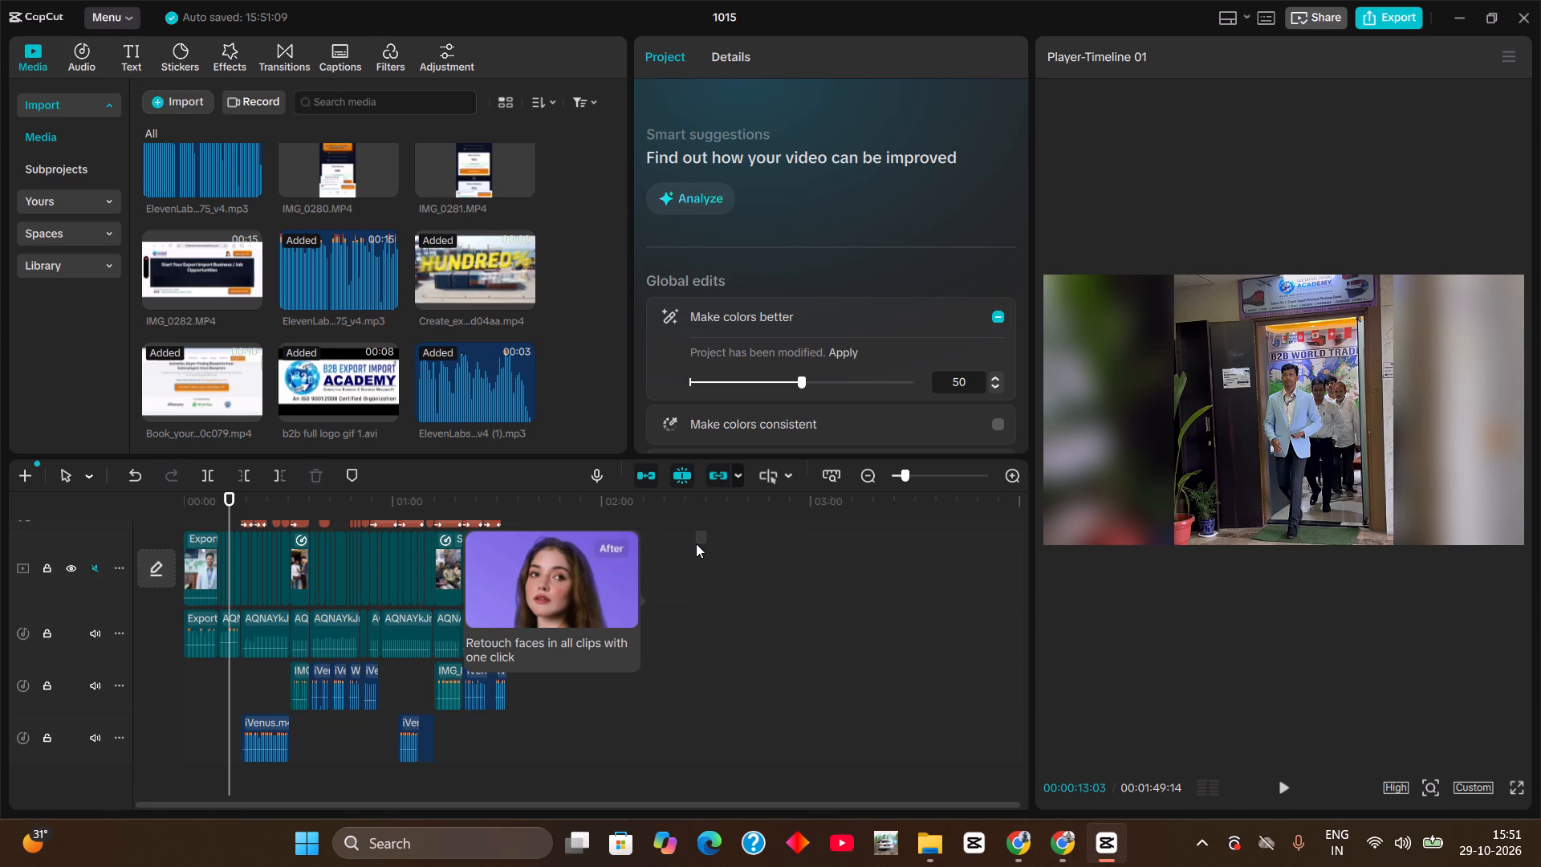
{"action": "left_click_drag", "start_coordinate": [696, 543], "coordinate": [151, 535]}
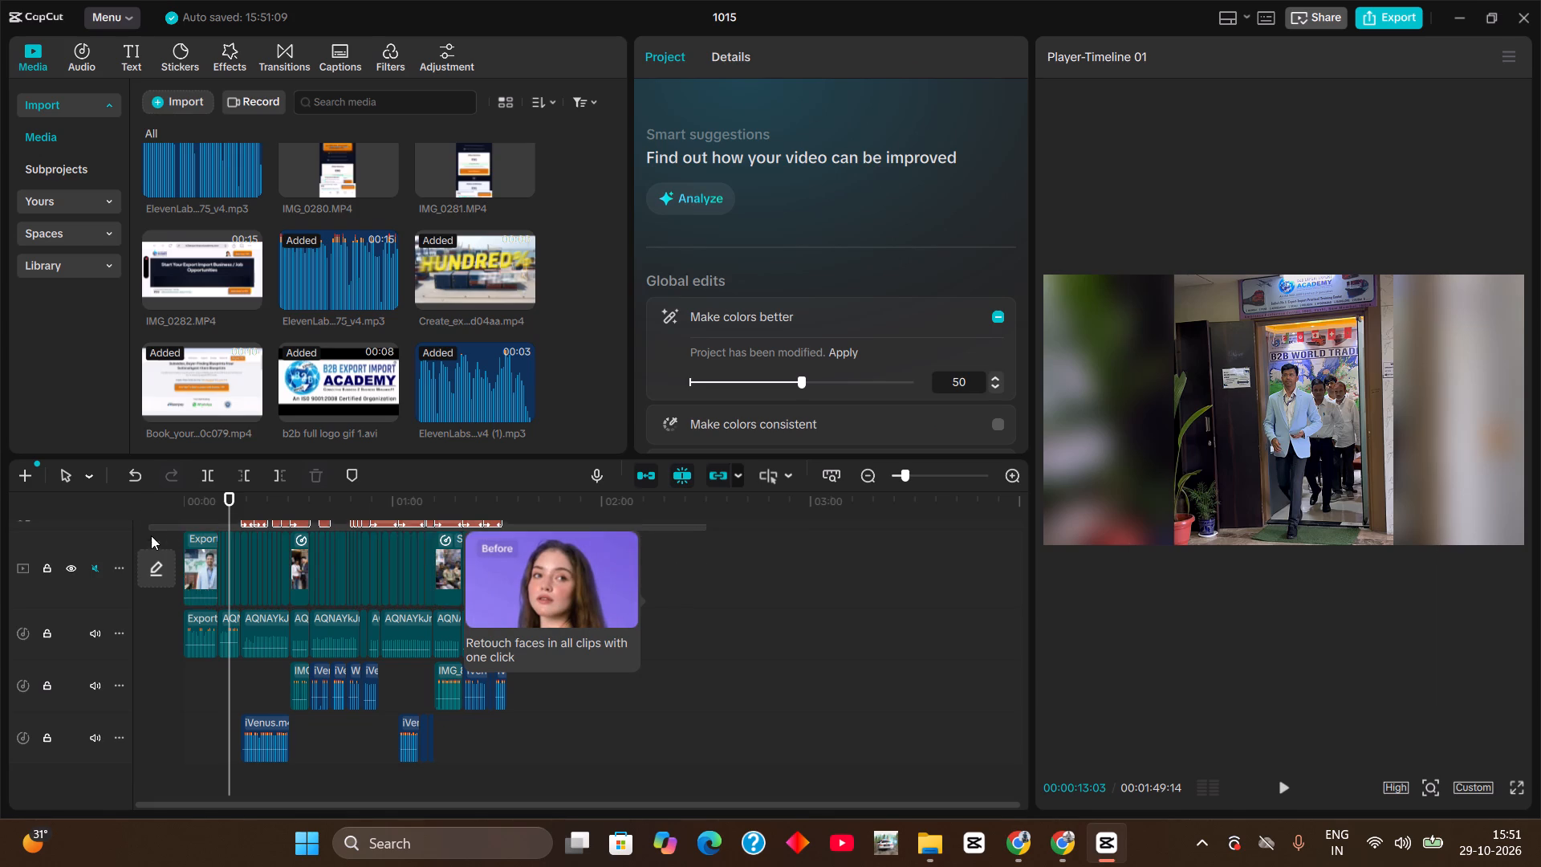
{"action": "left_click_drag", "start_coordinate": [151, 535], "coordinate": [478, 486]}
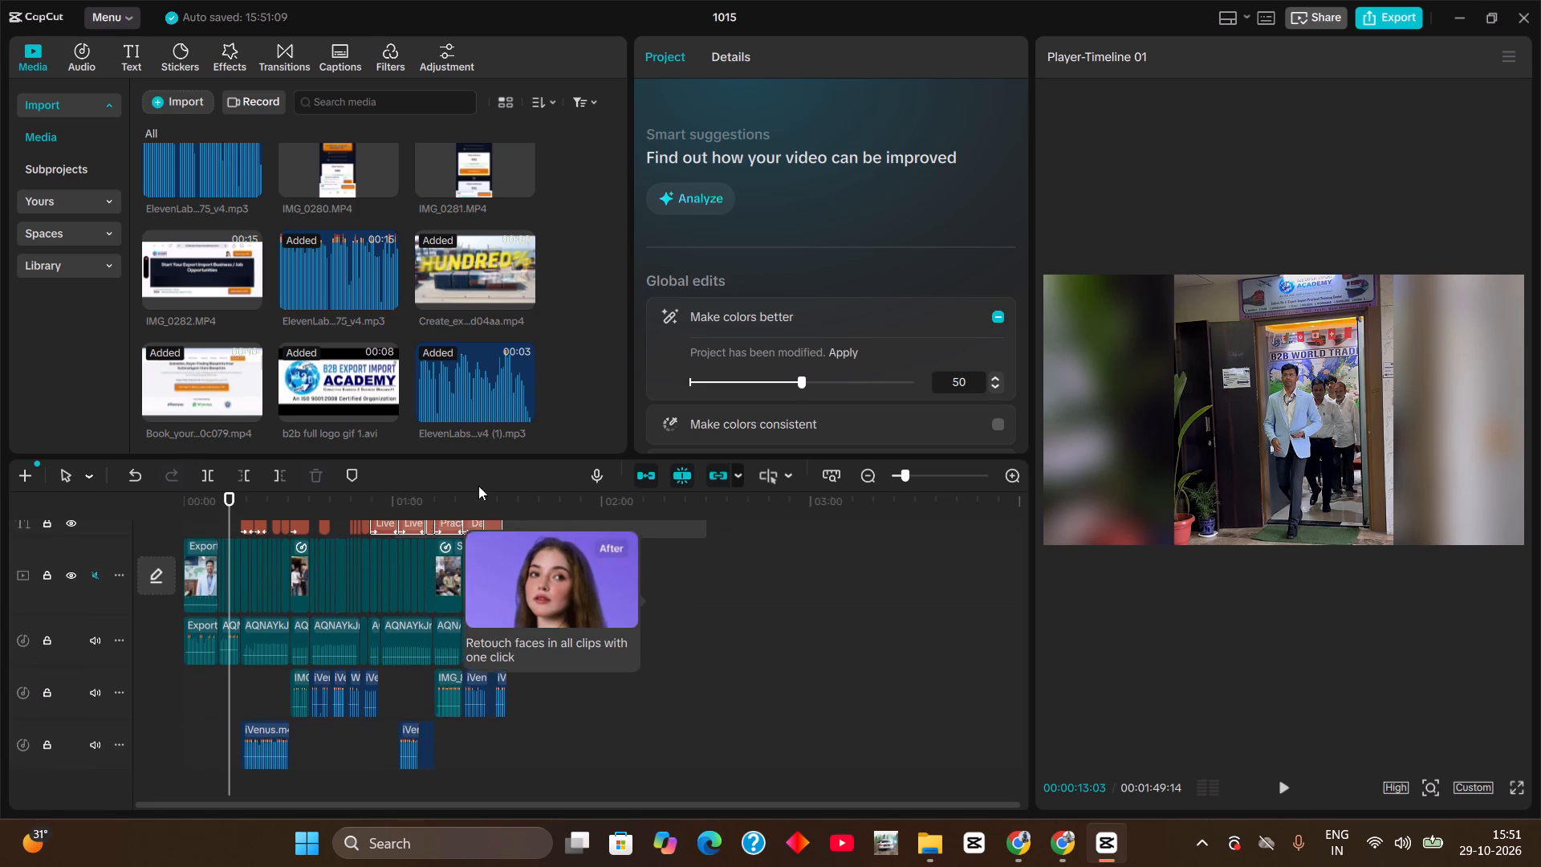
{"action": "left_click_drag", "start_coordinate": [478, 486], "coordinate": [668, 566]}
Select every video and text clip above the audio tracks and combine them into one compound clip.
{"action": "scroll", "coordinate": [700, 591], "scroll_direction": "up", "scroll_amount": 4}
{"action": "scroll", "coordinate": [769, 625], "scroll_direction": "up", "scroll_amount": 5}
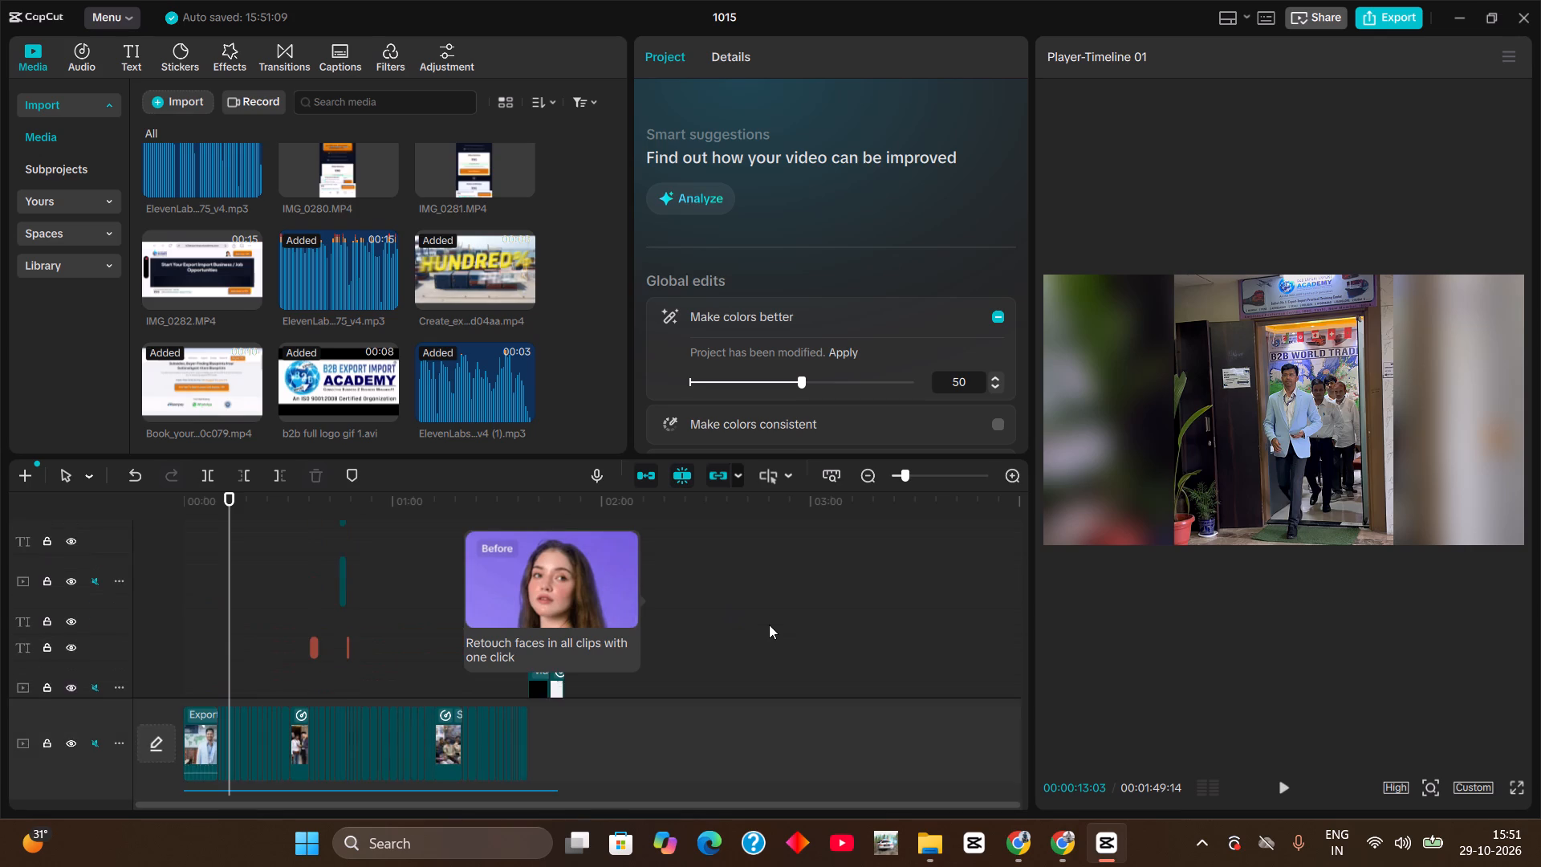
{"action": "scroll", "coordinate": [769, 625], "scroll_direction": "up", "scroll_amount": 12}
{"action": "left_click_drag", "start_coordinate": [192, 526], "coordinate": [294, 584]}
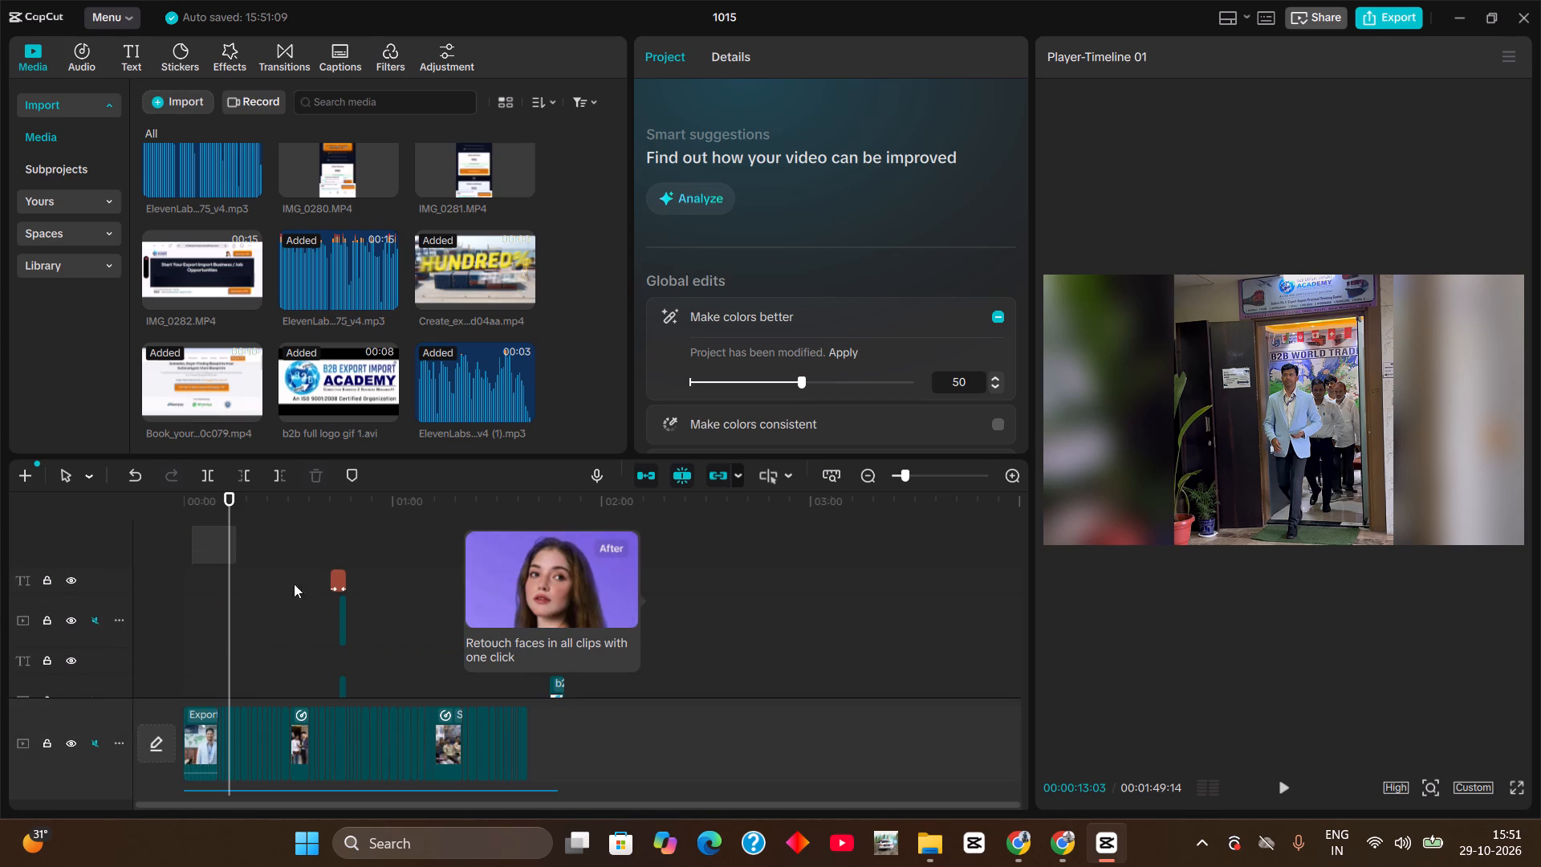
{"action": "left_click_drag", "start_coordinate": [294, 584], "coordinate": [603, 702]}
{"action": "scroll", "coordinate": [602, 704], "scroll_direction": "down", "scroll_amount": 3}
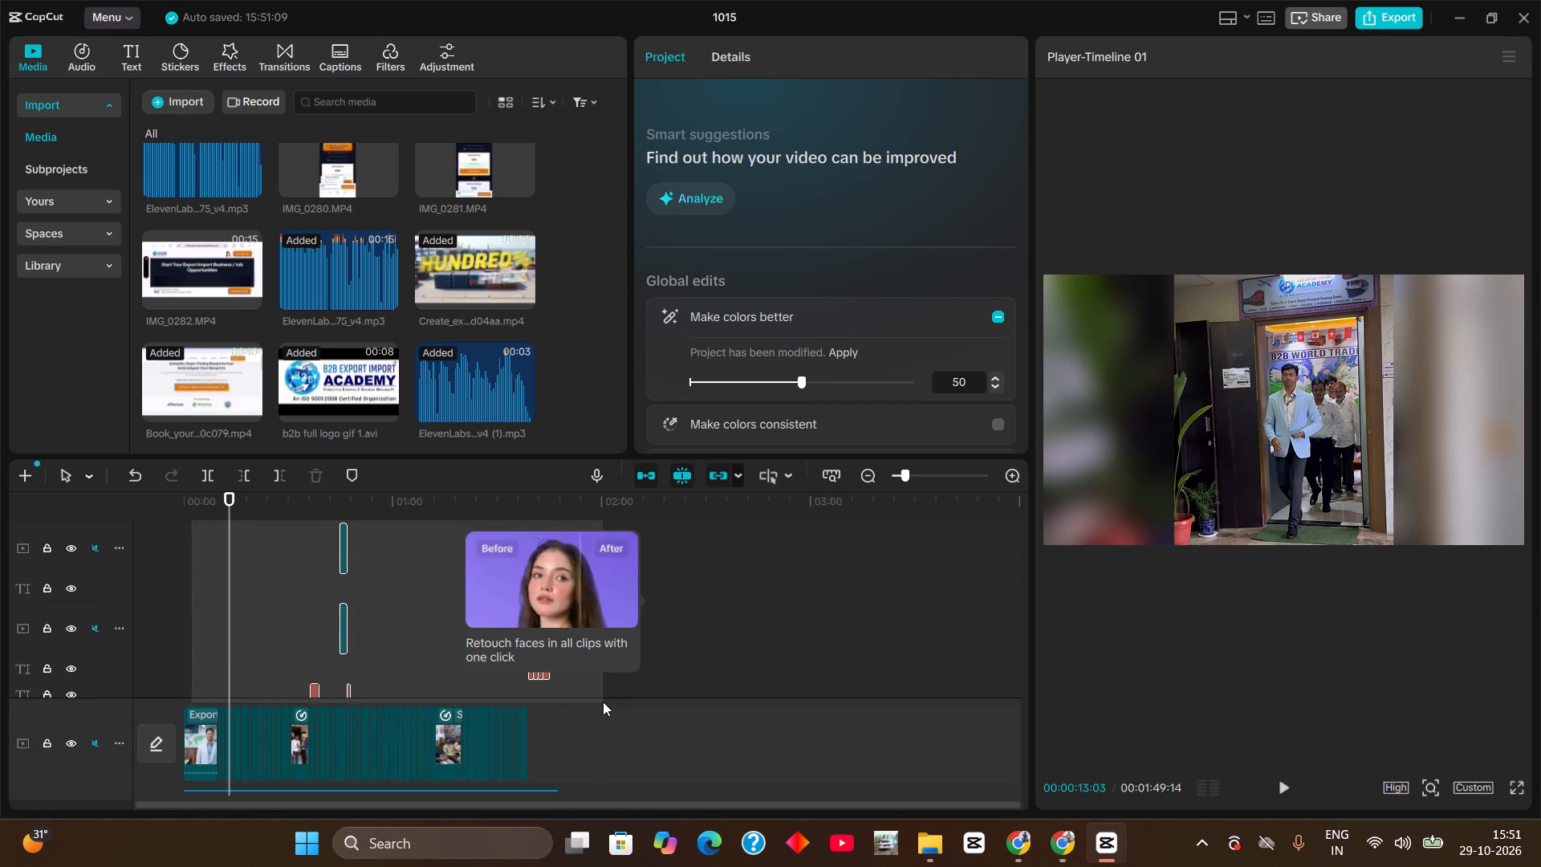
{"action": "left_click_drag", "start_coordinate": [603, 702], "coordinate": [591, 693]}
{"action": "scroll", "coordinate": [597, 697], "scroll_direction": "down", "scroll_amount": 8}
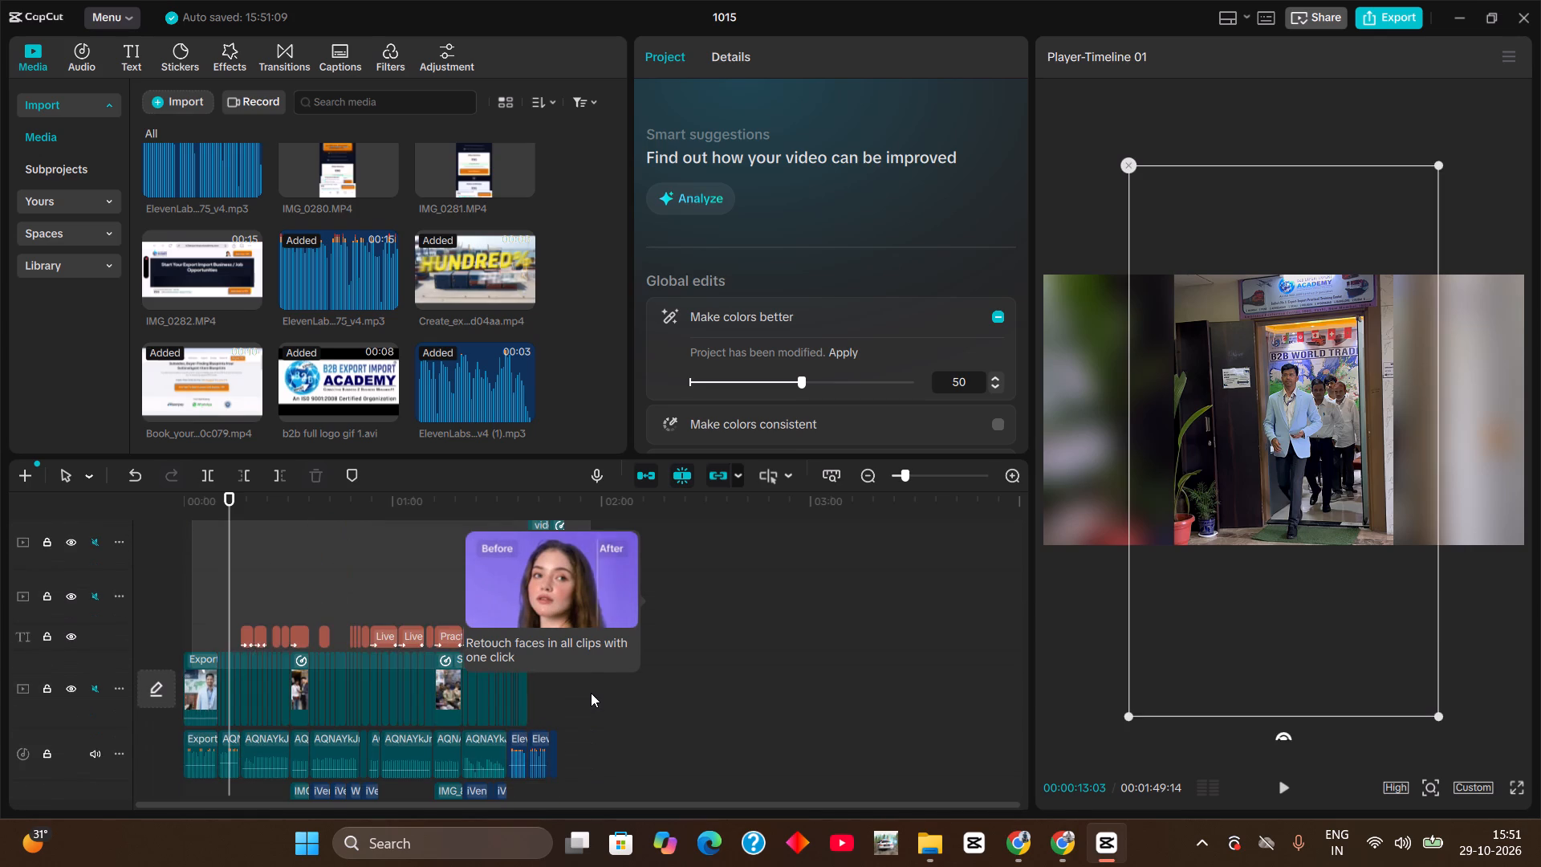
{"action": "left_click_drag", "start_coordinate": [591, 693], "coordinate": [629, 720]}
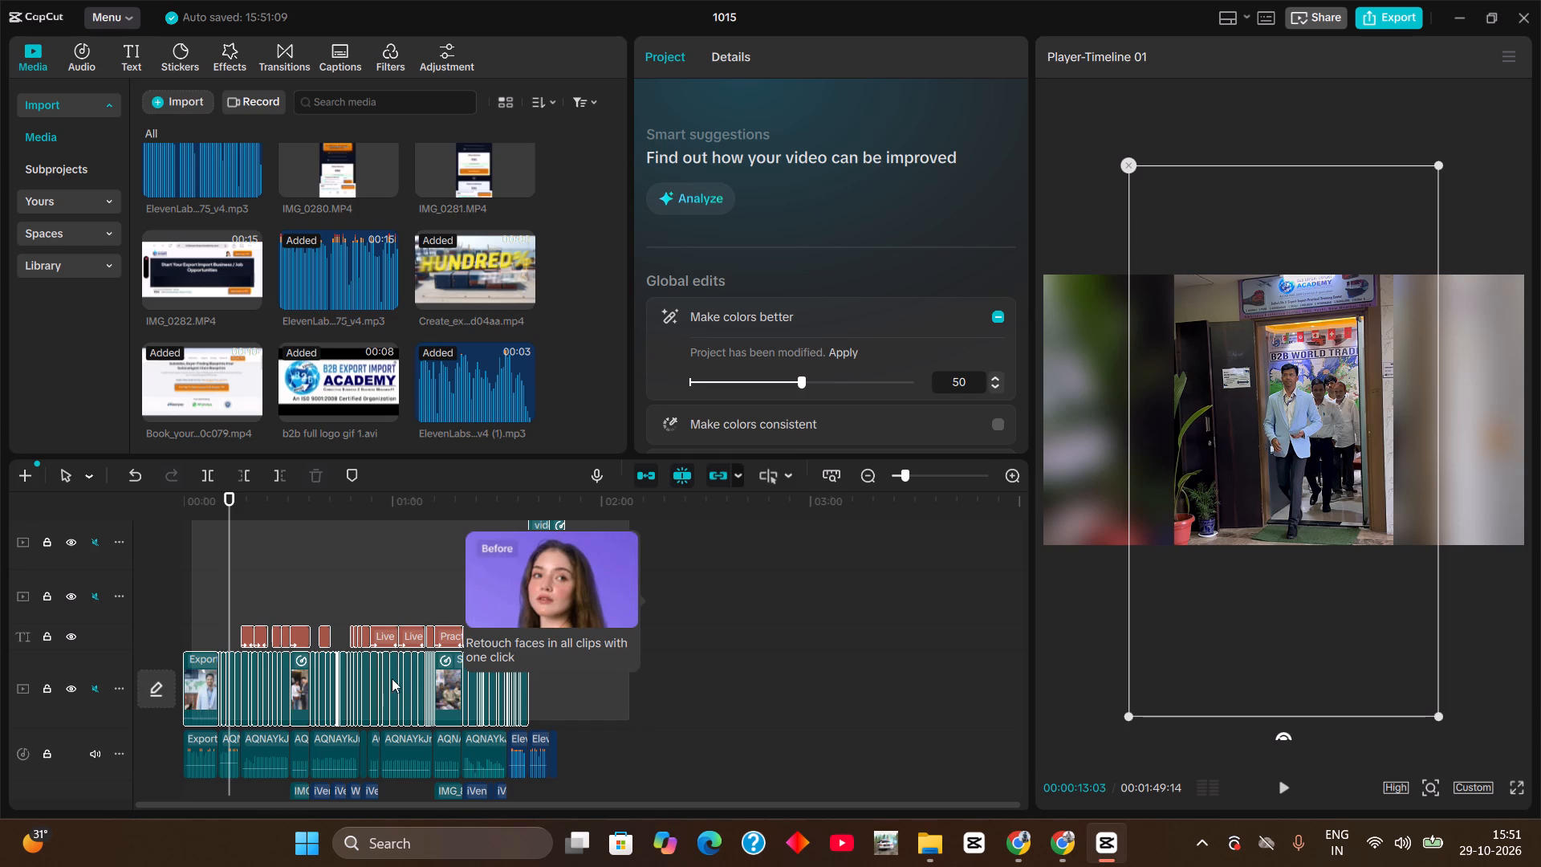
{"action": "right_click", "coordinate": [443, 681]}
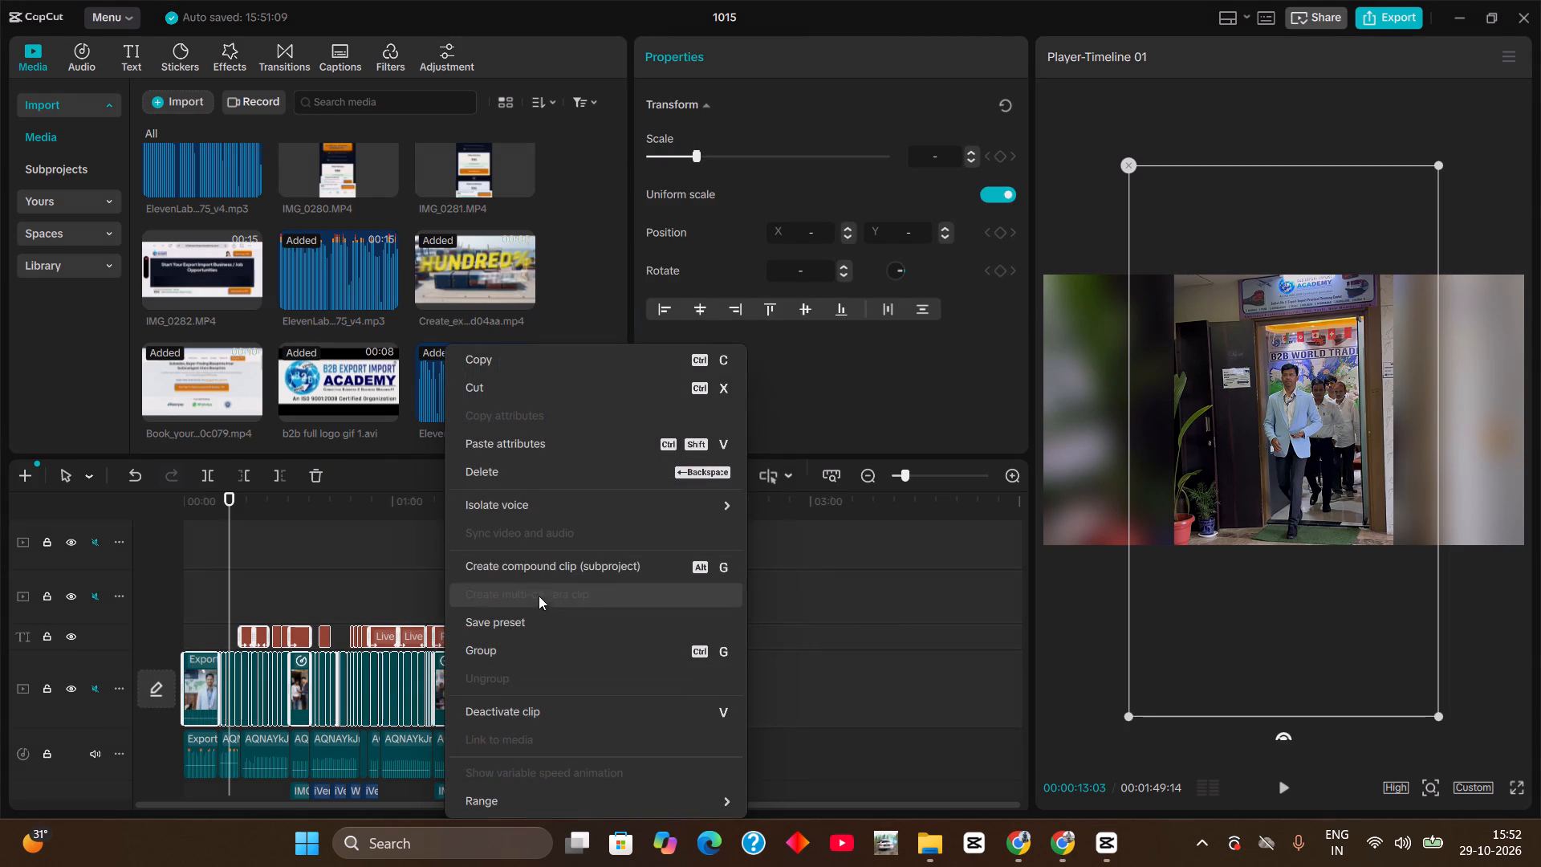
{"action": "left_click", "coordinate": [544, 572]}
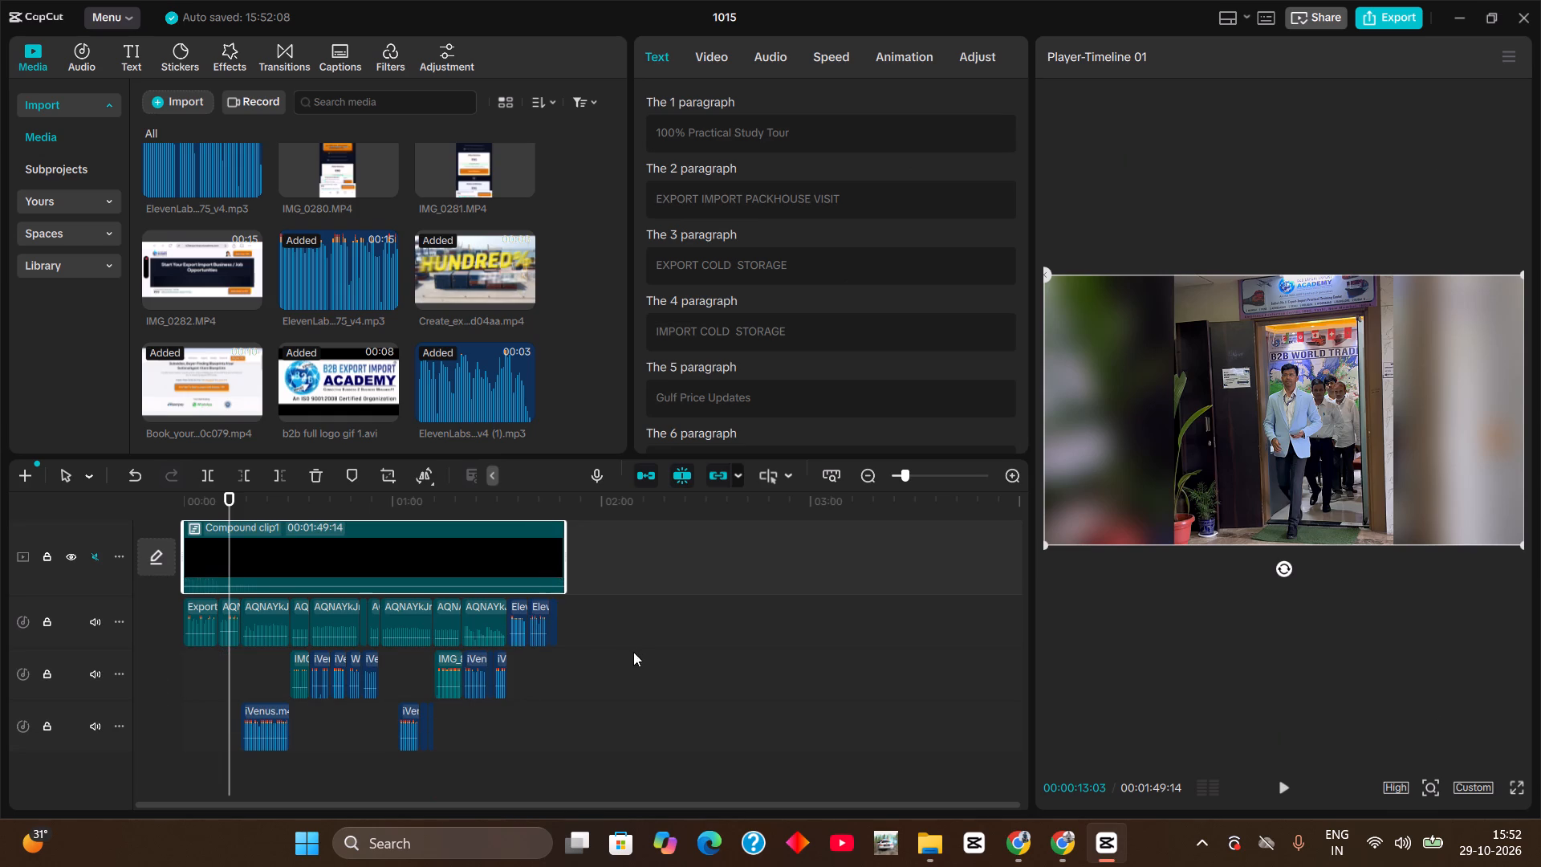
{"action": "scroll", "coordinate": [594, 628], "scroll_direction": "up", "scroll_amount": 7}
{"action": "scroll", "coordinate": [594, 628], "scroll_direction": "down", "scroll_amount": 3}
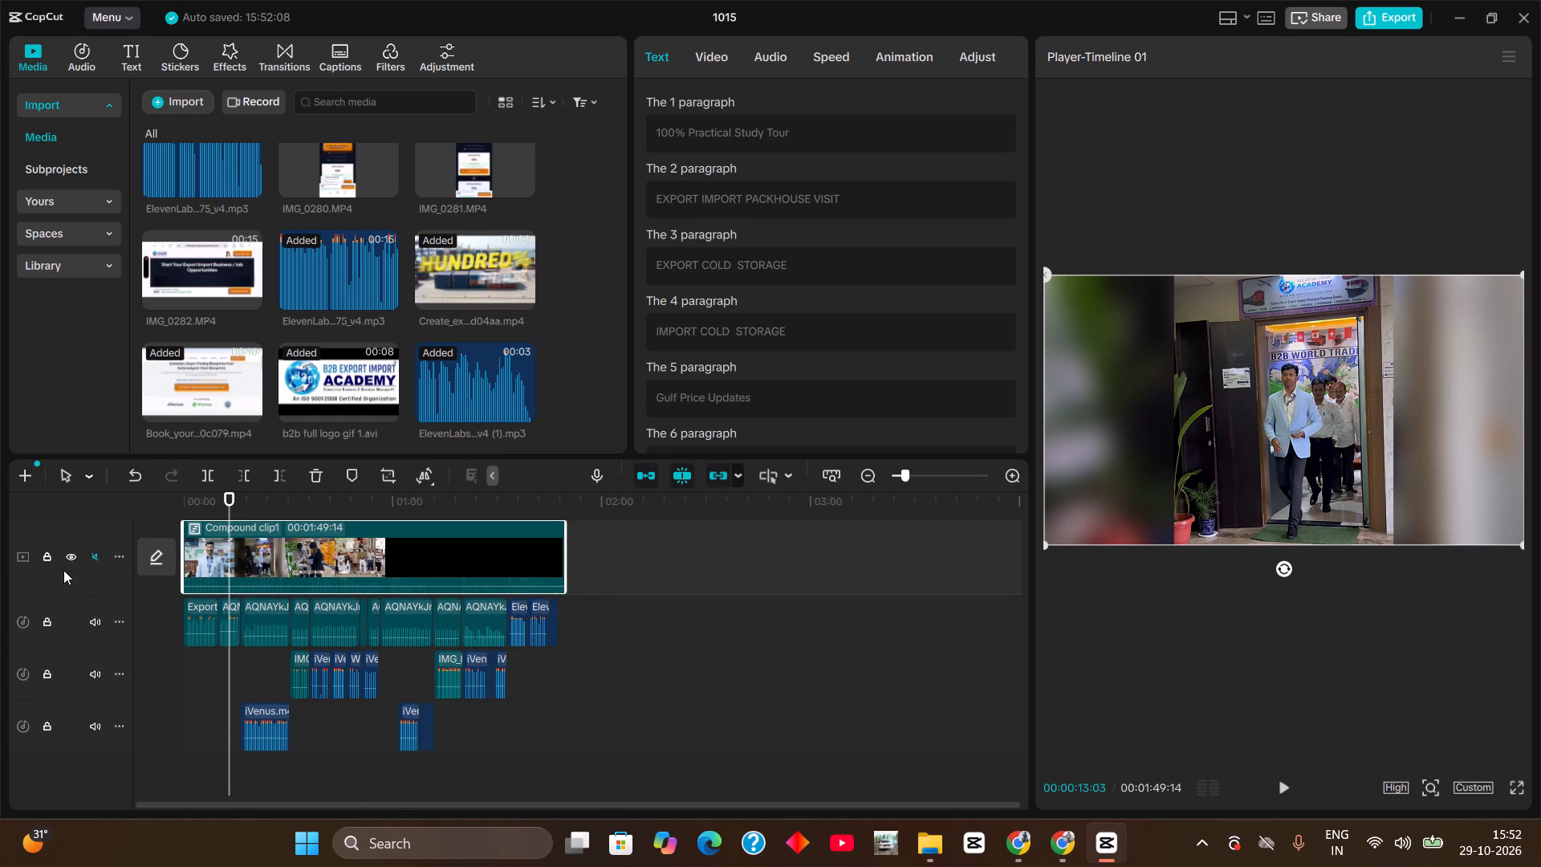
{"action": "left_click_drag", "start_coordinate": [201, 499], "coordinate": [137, 503]}
{"action": "key", "text": "space"}
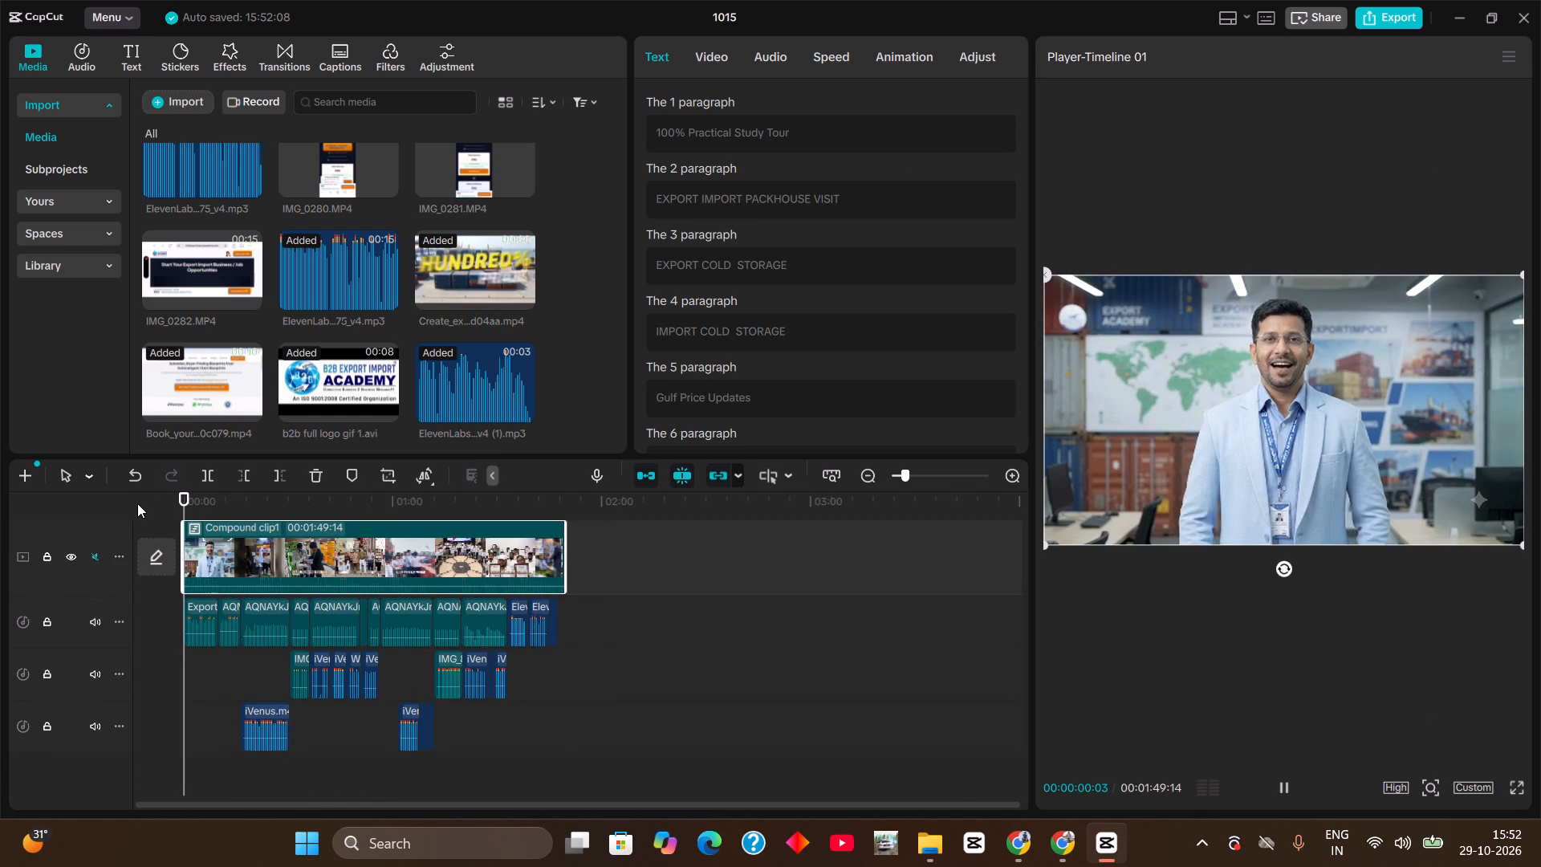